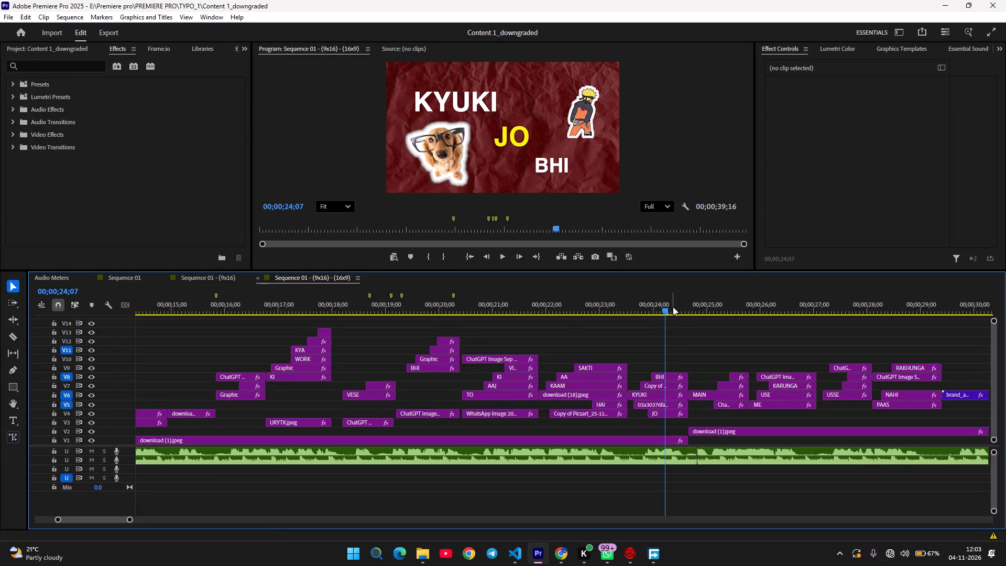
Play back the opening few seconds of the 16x9 sequence from its very beginning.
drag(666, 317, 162, 330)
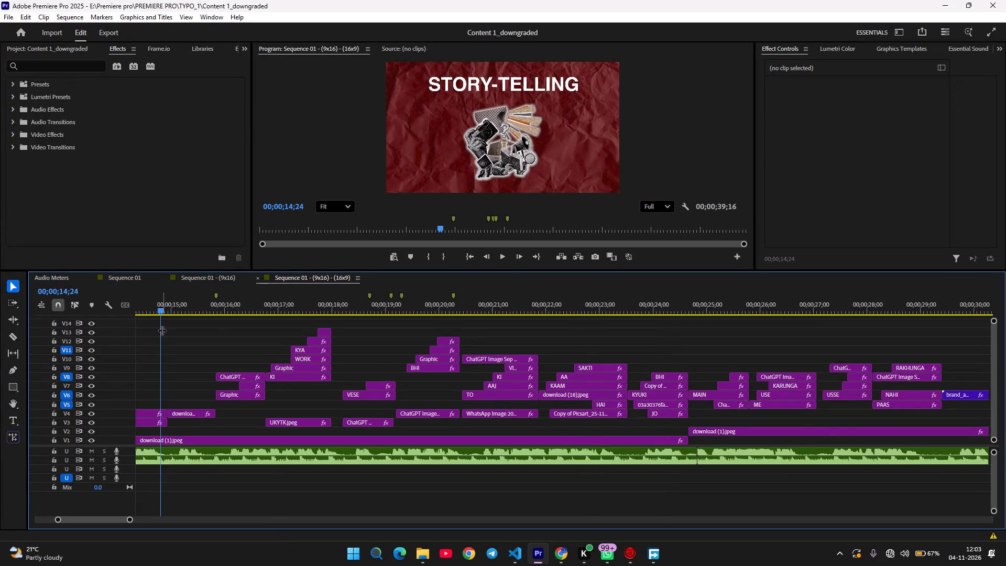
drag(162, 330, 30, 322)
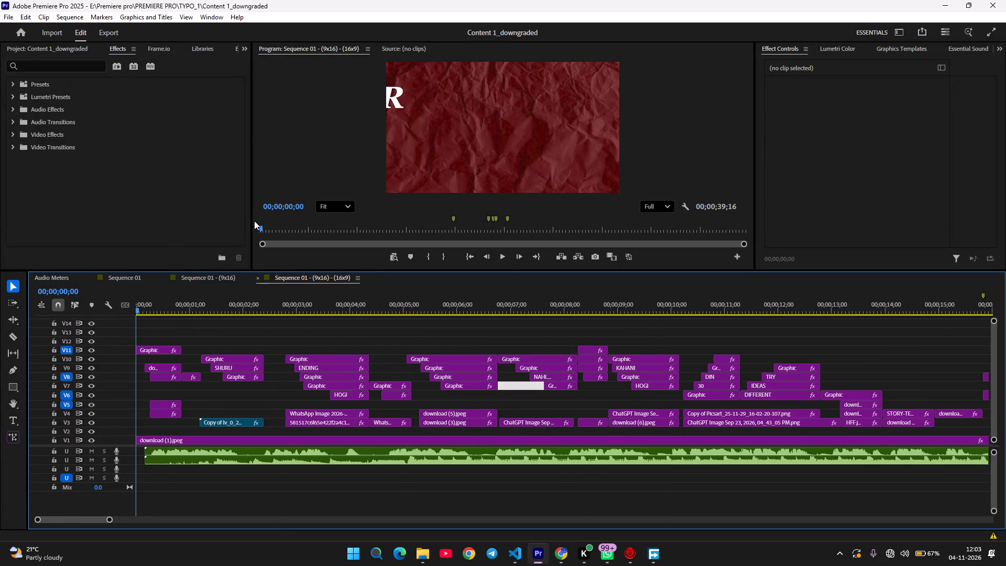
click(257, 228)
click(257, 228)
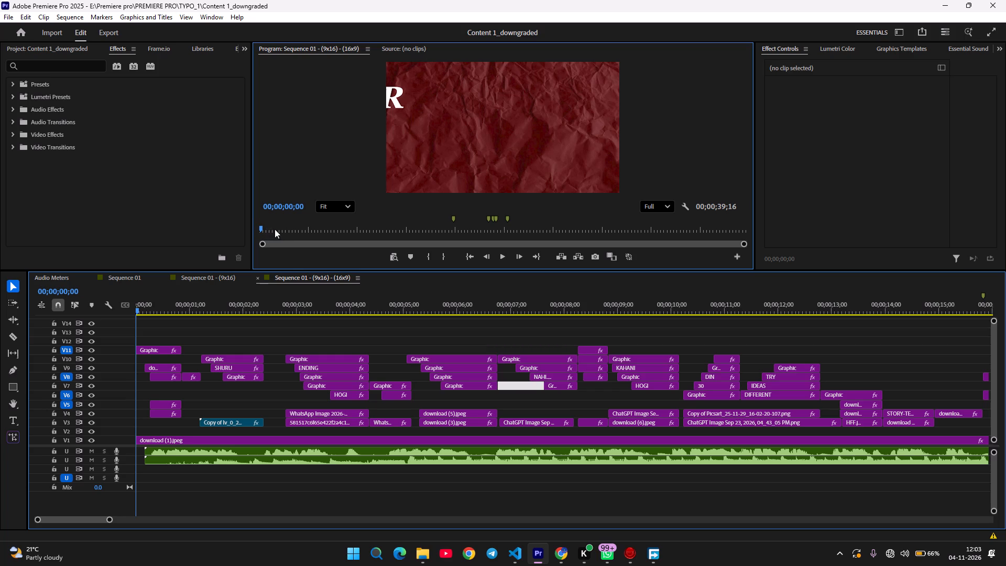
drag(261, 226, 252, 227)
key(space)
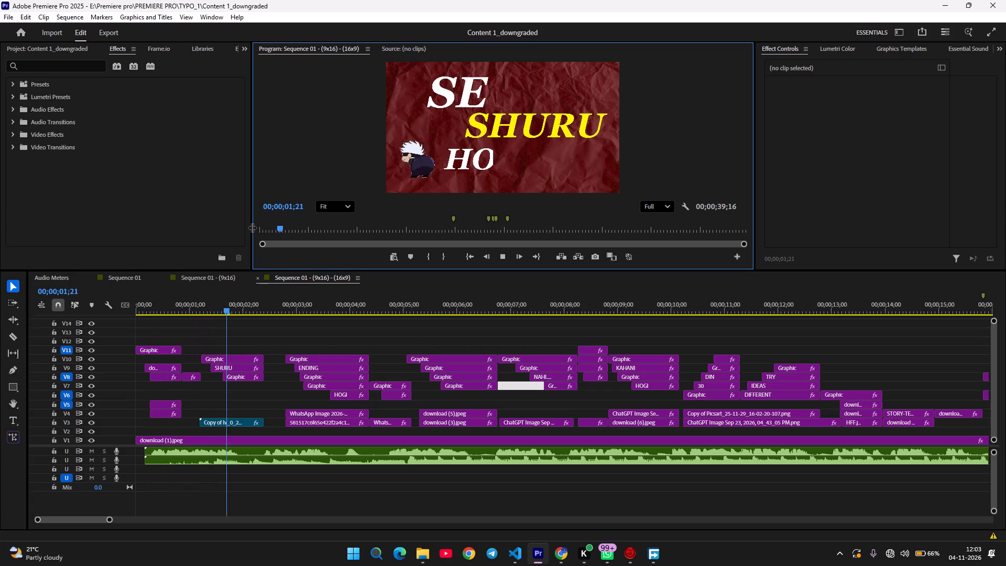
key(space)
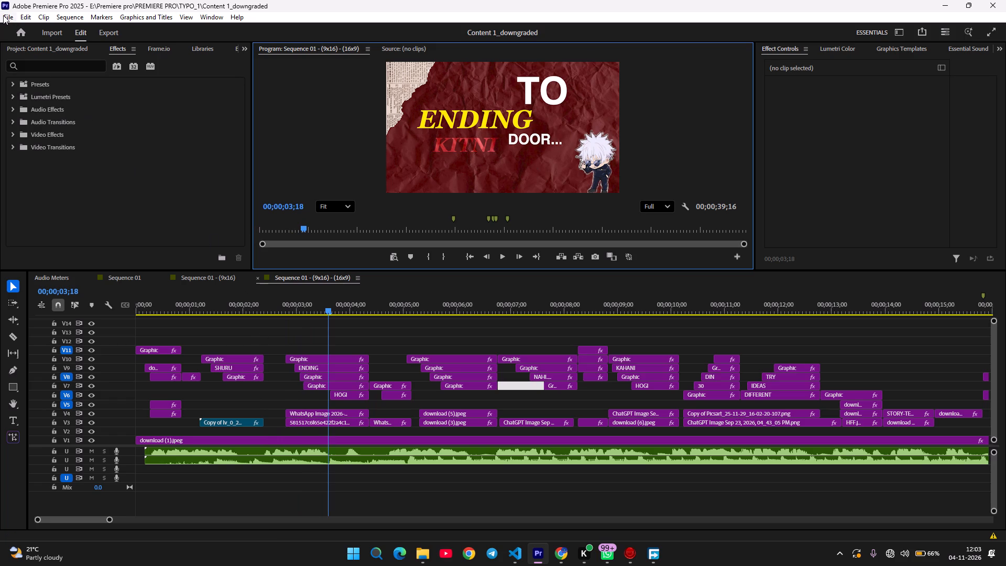
Browse the media to import on the E: drive and open the SFX folder inside Premiere pro > PREMIERE PRO.
click(60, 34)
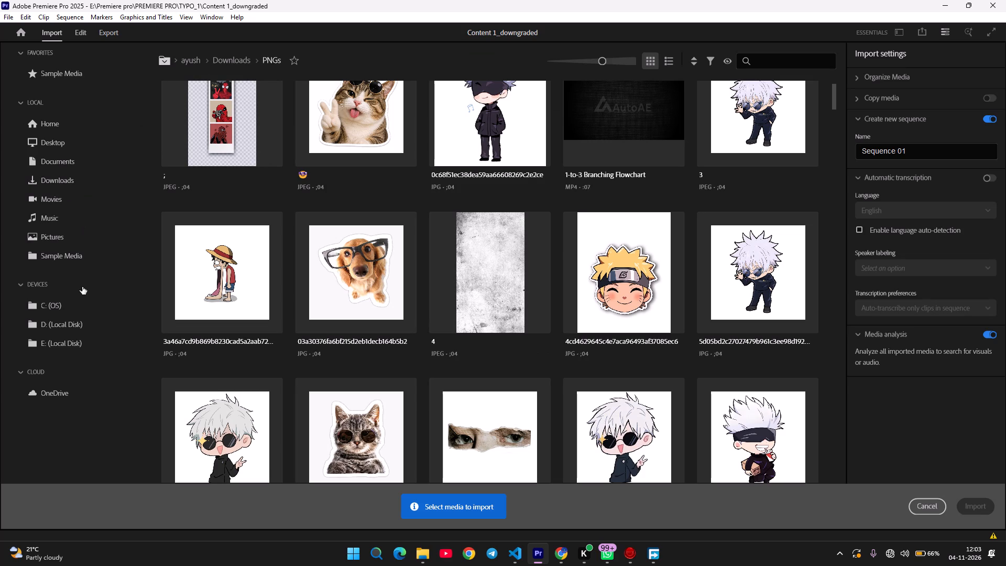
click(59, 323)
click(66, 340)
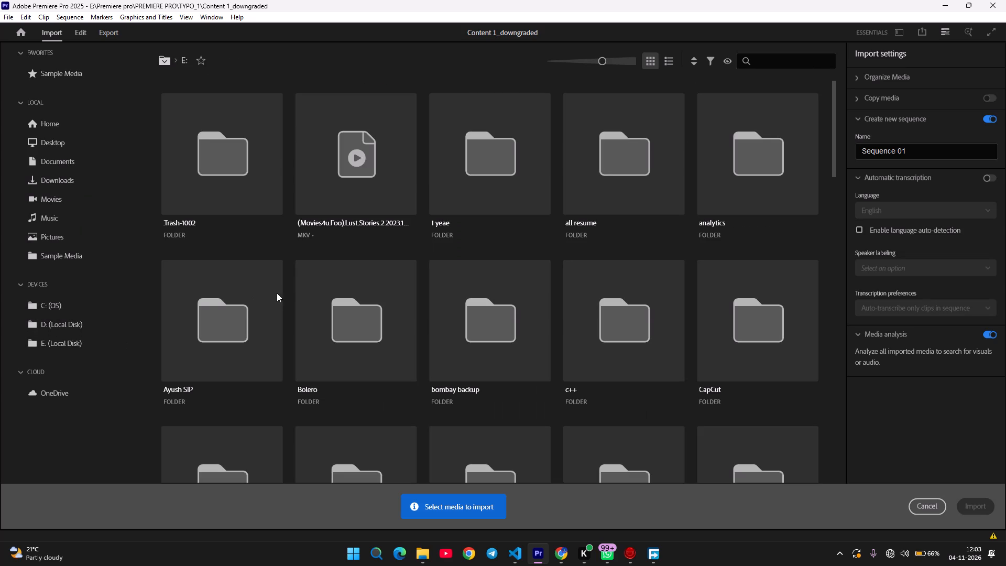
scroll(379, 360, down, 6)
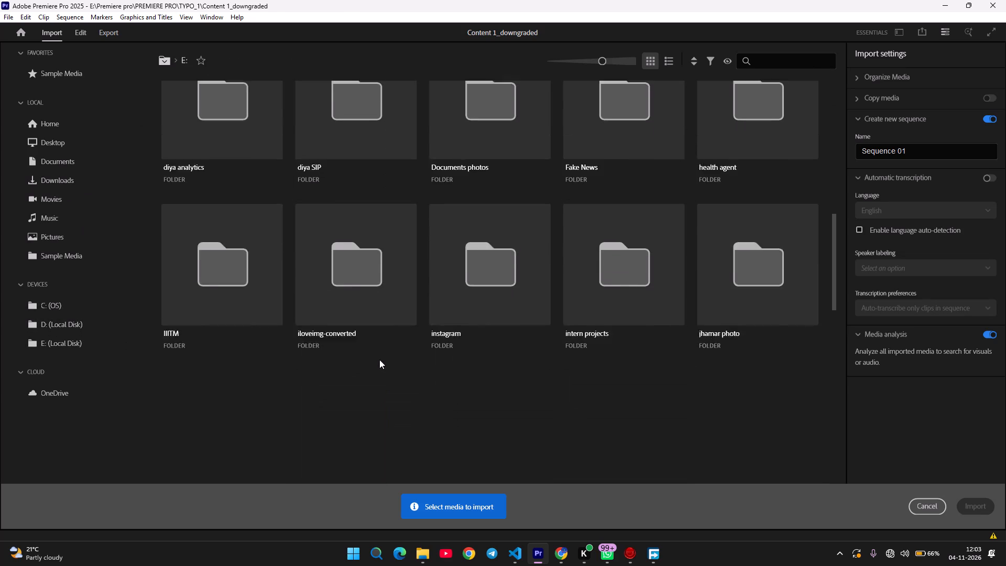
scroll(379, 360, down, 2)
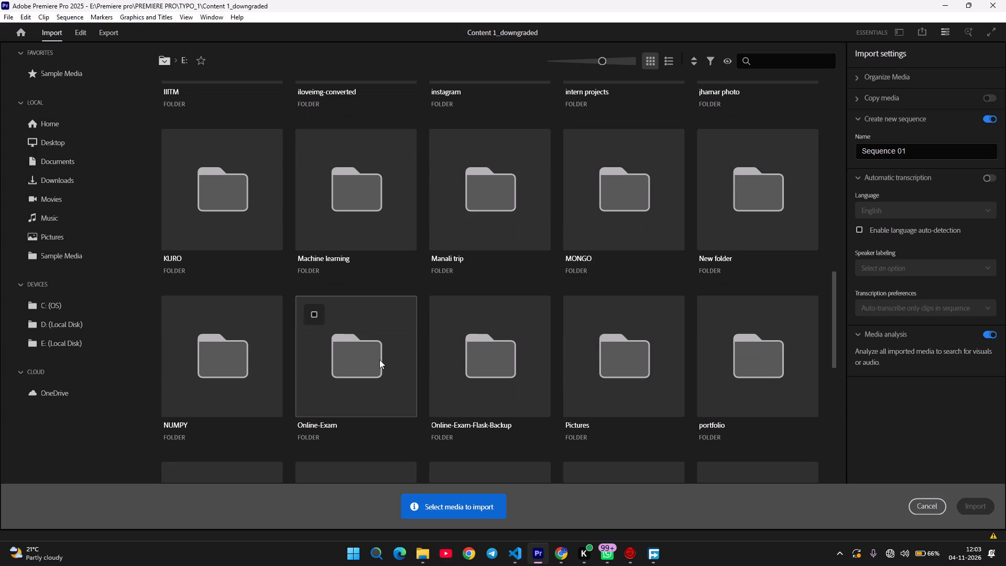
scroll(422, 371, down, 12)
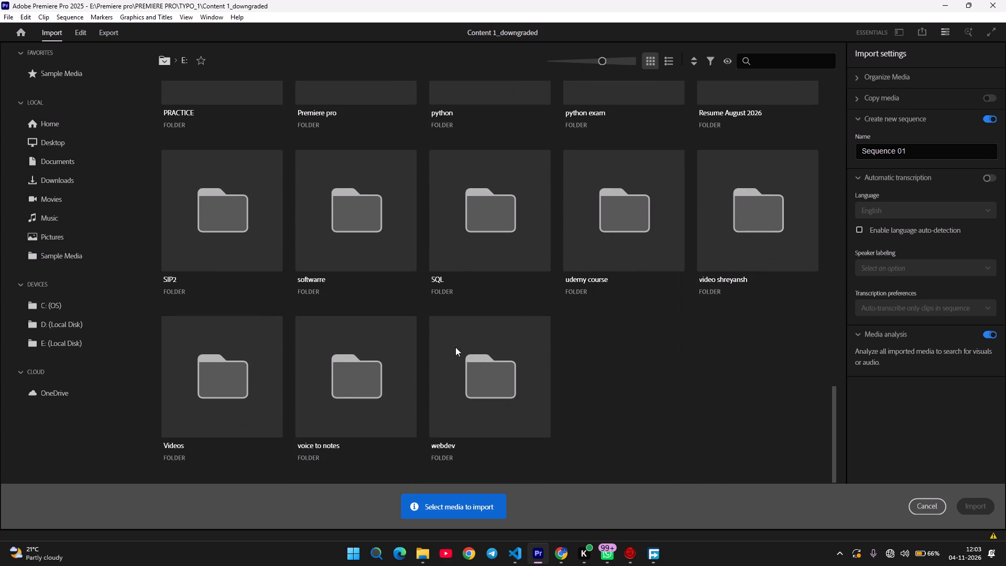
scroll(537, 289, up, 5)
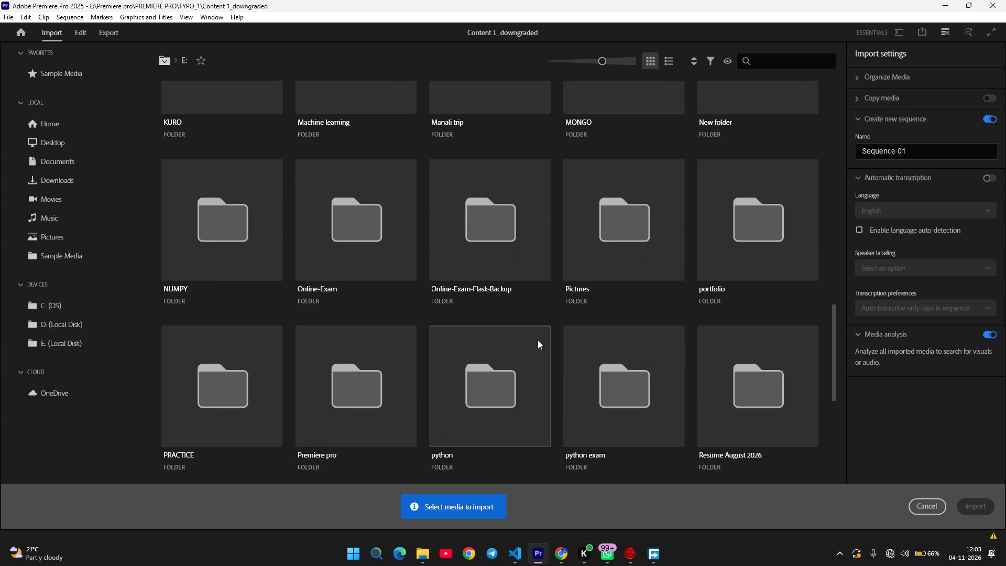
scroll(538, 340, up, 1)
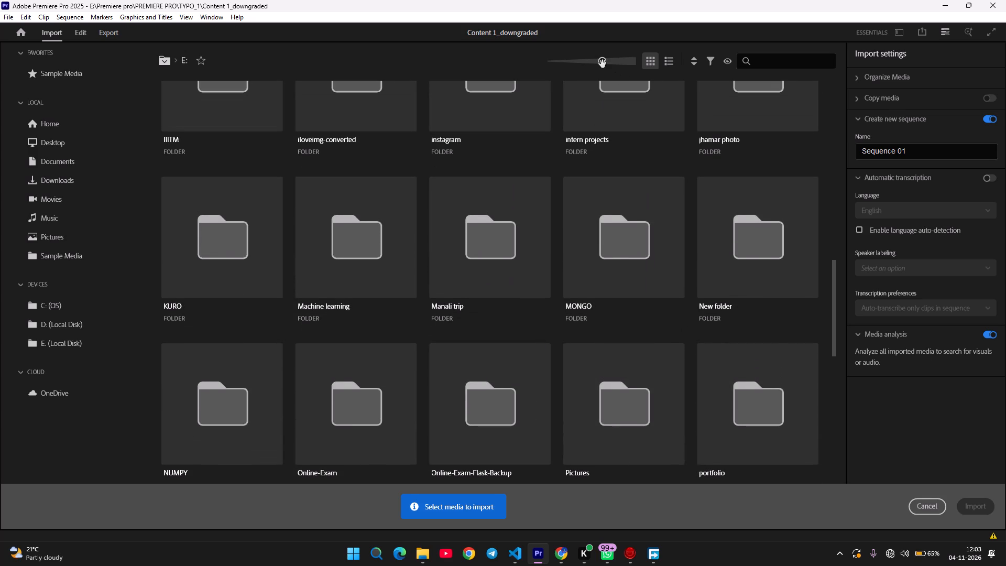
drag(603, 62, 576, 65)
scroll(573, 153, up, 1)
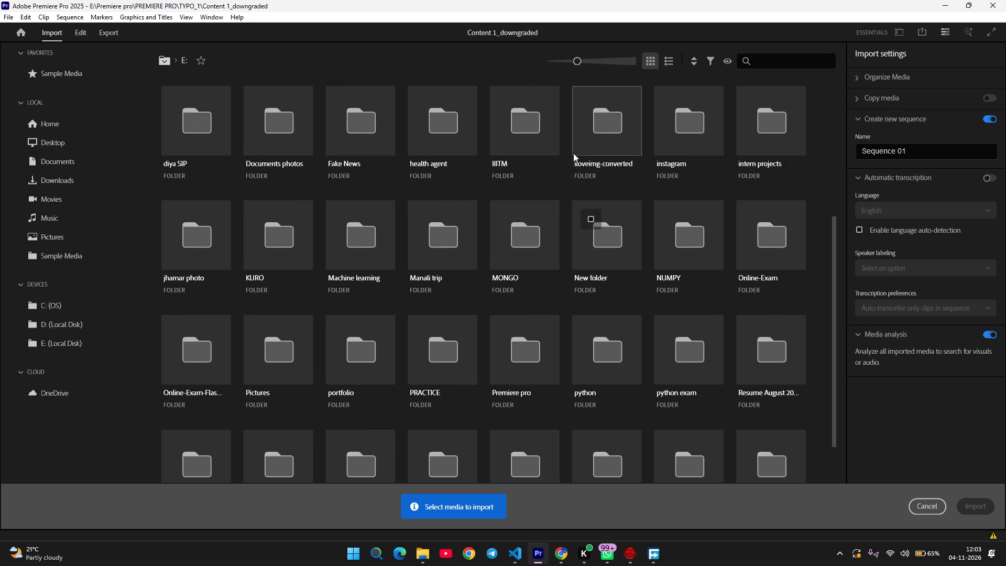
scroll(573, 153, up, 4)
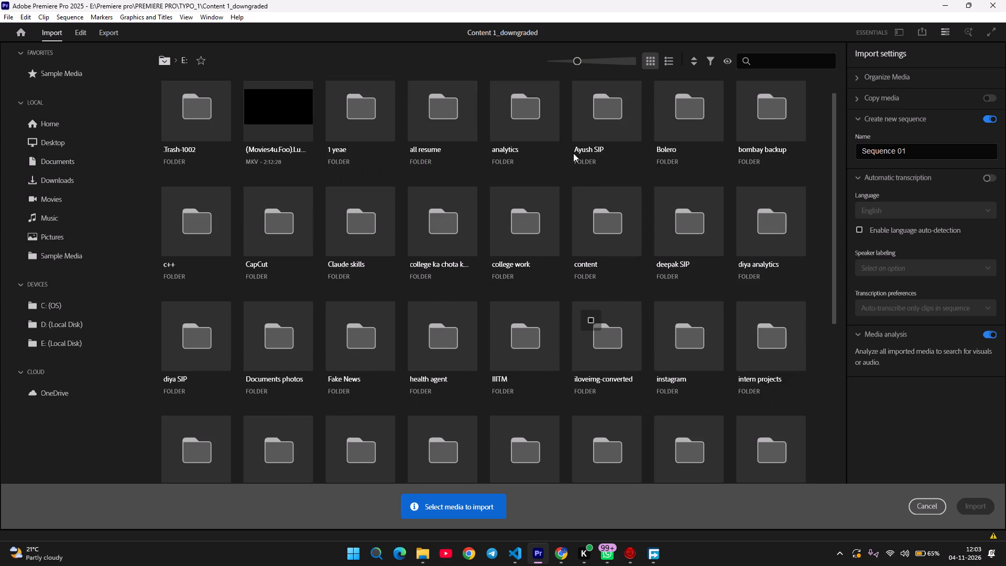
scroll(573, 153, down, 3)
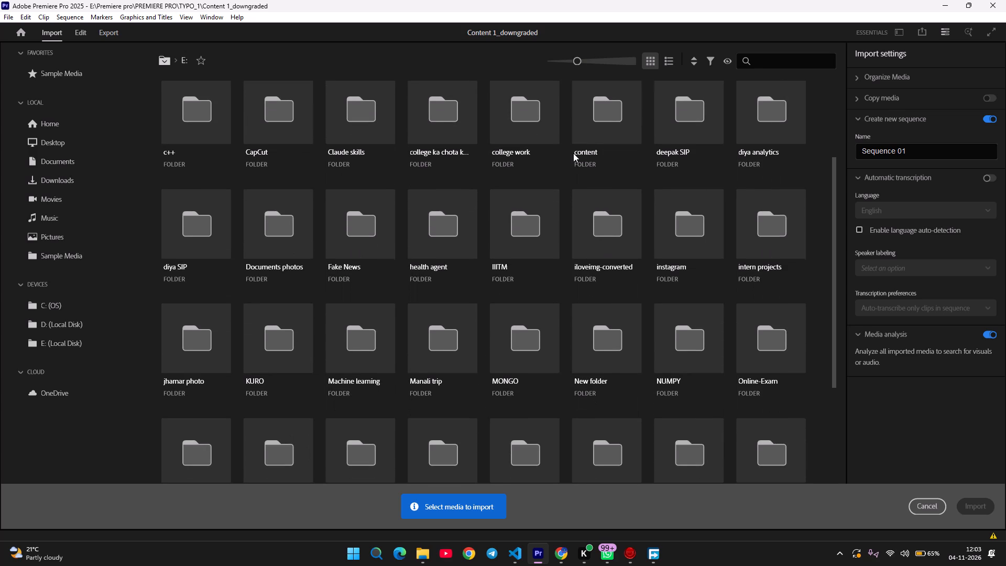
scroll(573, 153, down, 5)
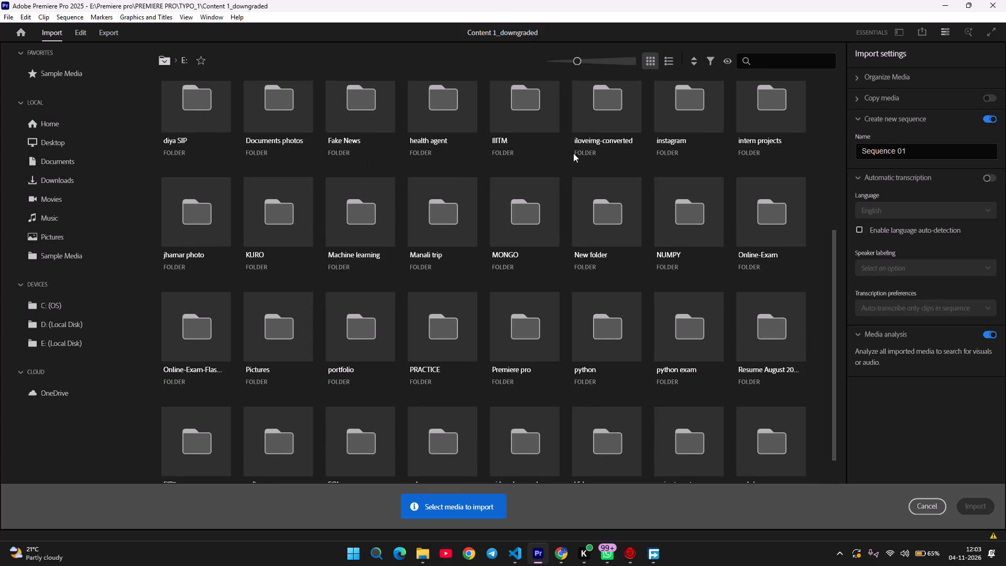
scroll(573, 153, down, 2)
scroll(538, 137, up, 2)
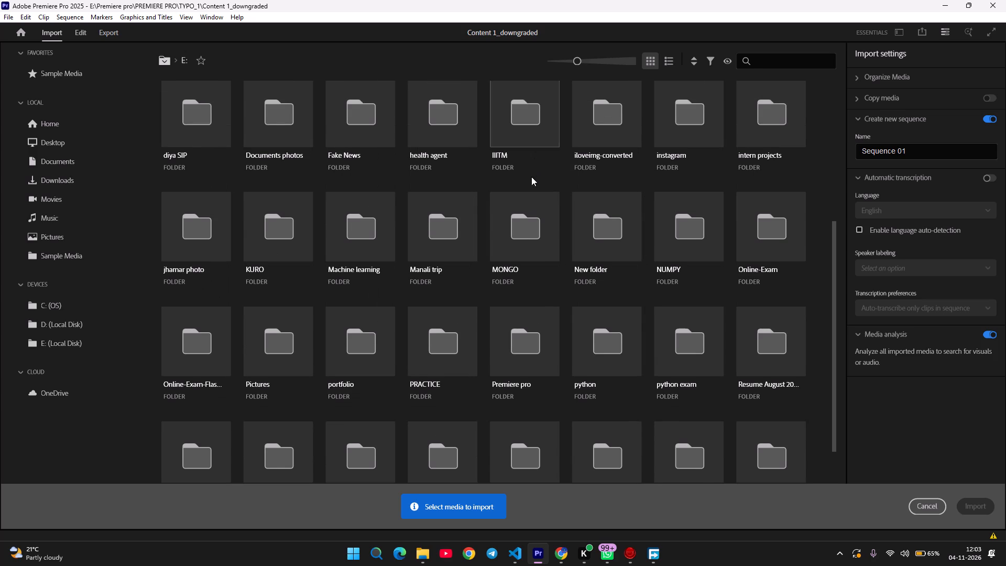
scroll(530, 195, up, 1)
double_click(522, 349)
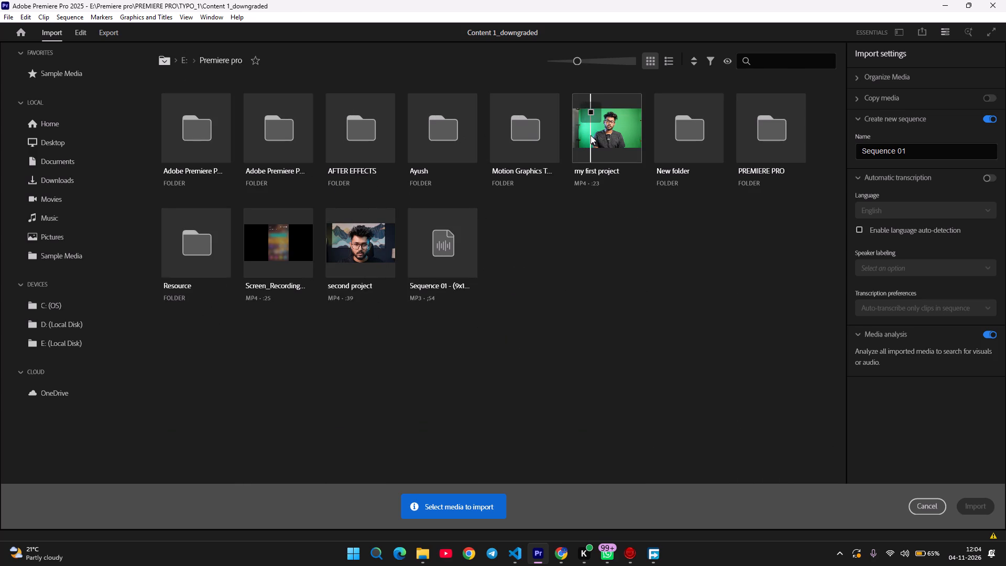
double_click(757, 122)
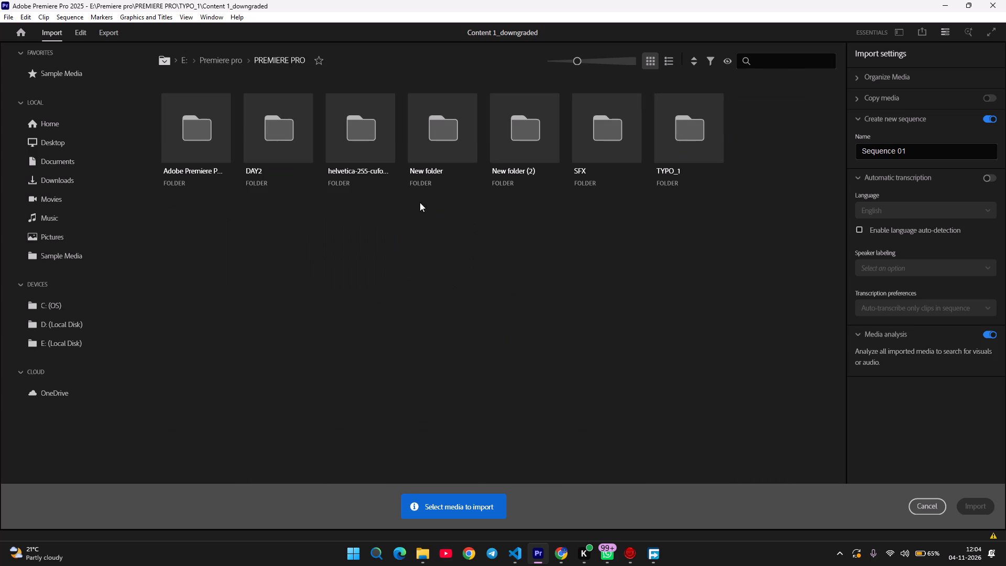
double_click(603, 123)
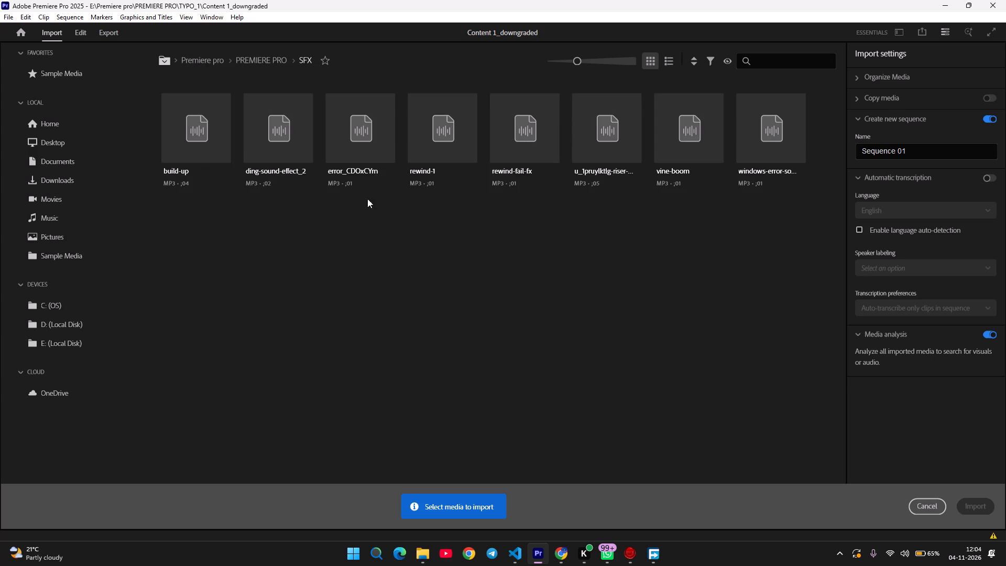
Select all eight MP3 sound effects in the SFX folder, from build-up to windows-error, and import them into the project.
drag(186, 130, 619, 149)
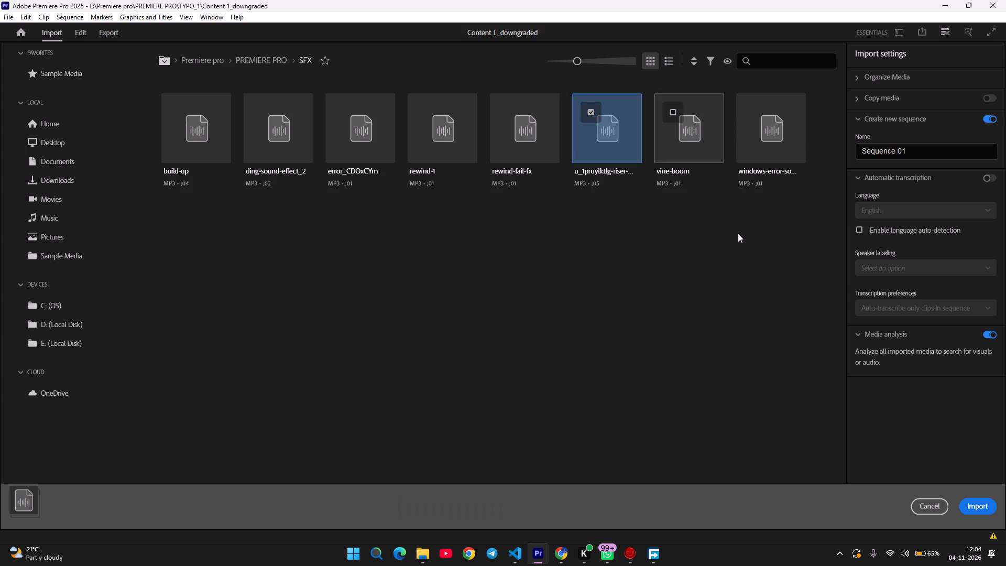
key(ctrl+a)
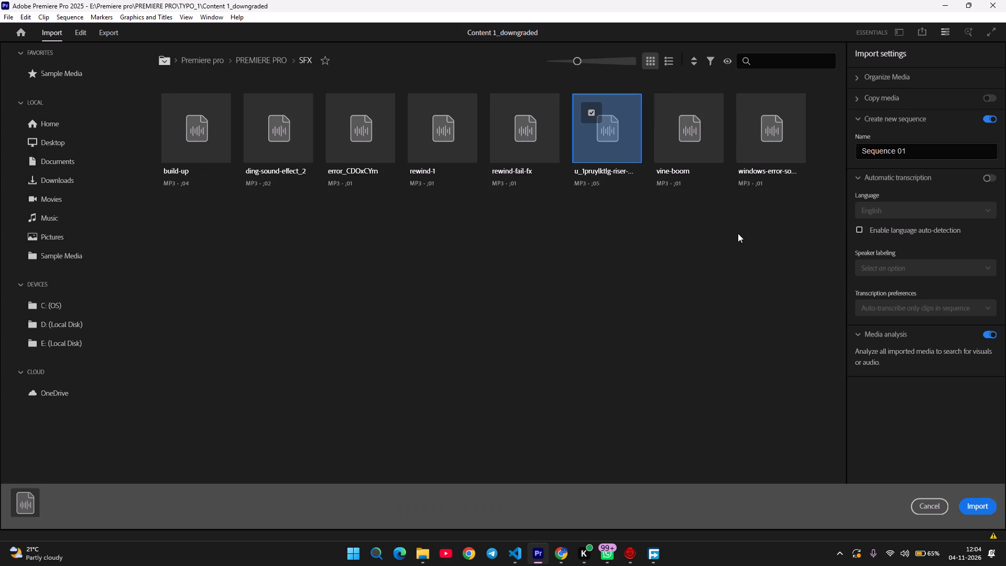
click(508, 110)
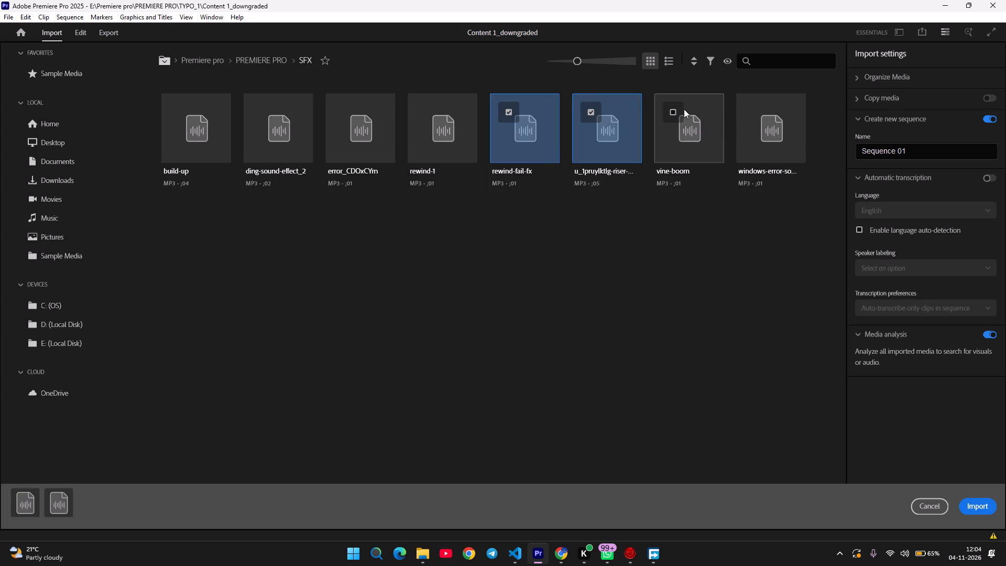
click(663, 111)
drag(756, 109, 764, 108)
click(436, 114)
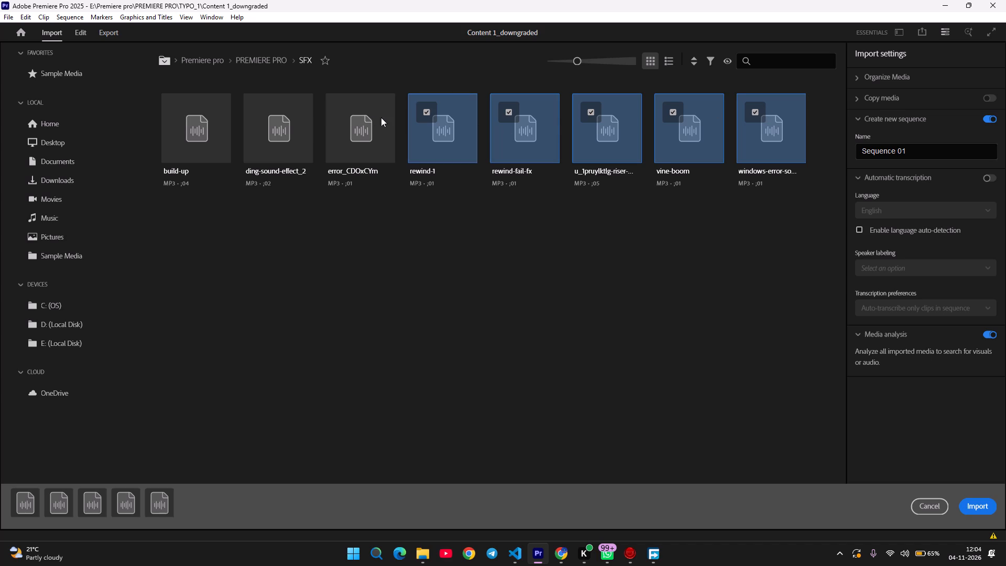
click(374, 117)
click(276, 119)
click(201, 125)
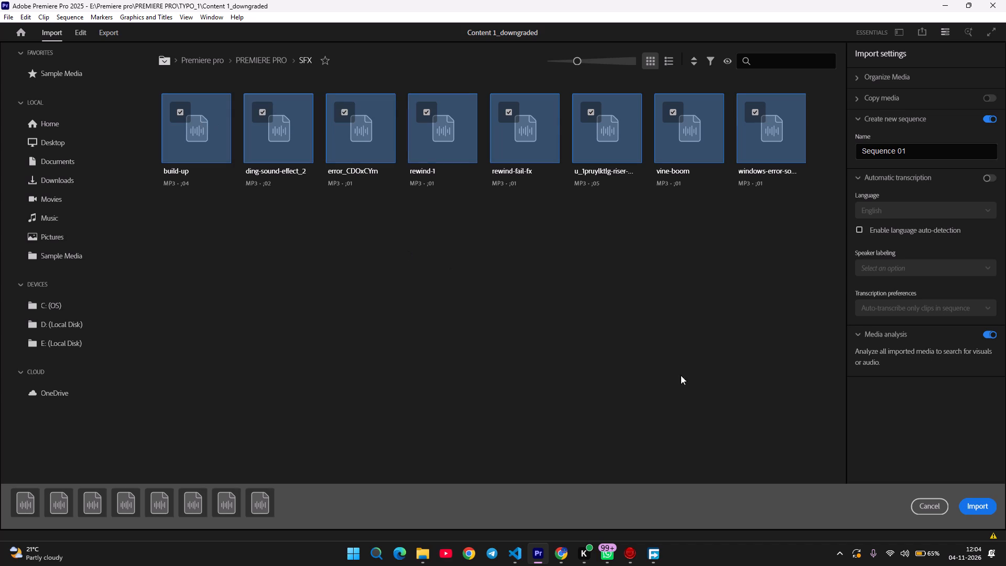
click(987, 506)
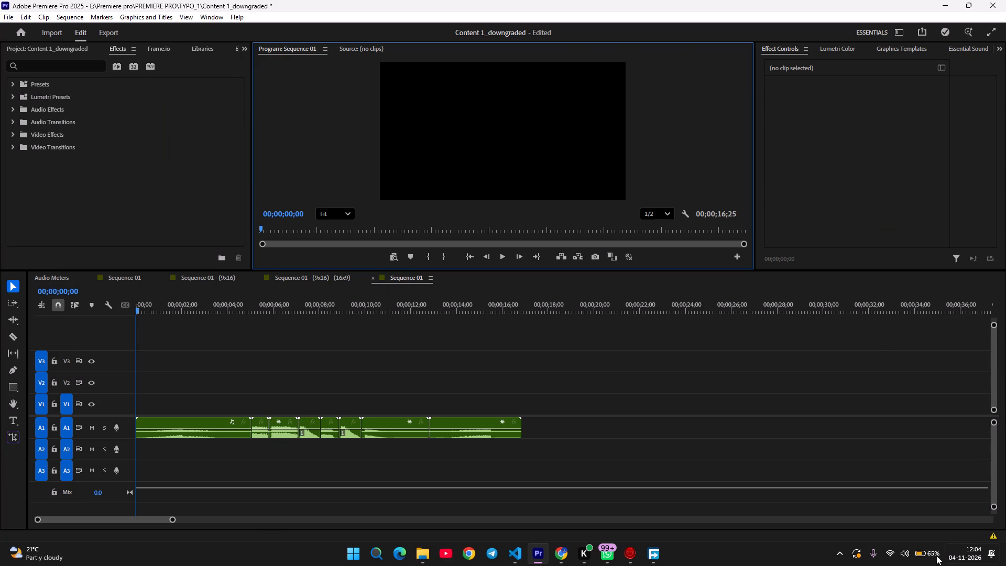
Close the timeline of the new sequence made from the imported sounds, returning to the 16x9 sequence.
scroll(688, 455, right, 6)
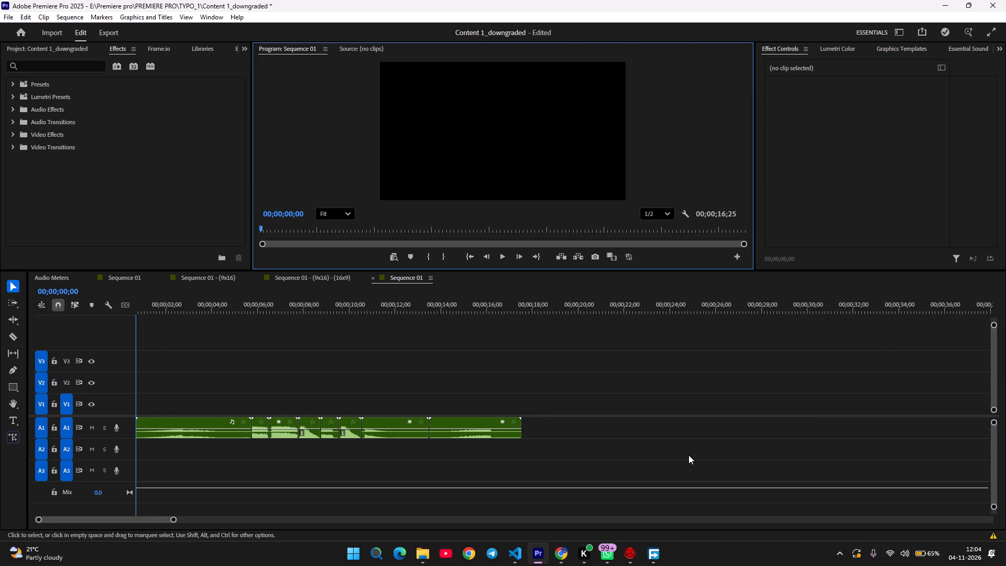
scroll(688, 455, right, 1)
click(373, 280)
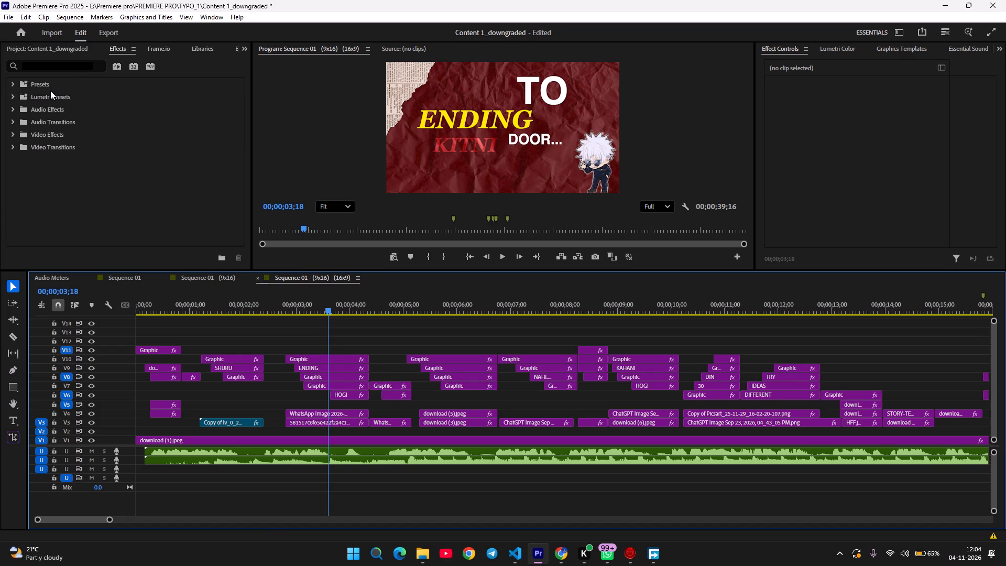
Find build-up.mp3 in the project media and place it on the empty audio track below the main audio, starting at 00;00;03;18.
click(73, 46)
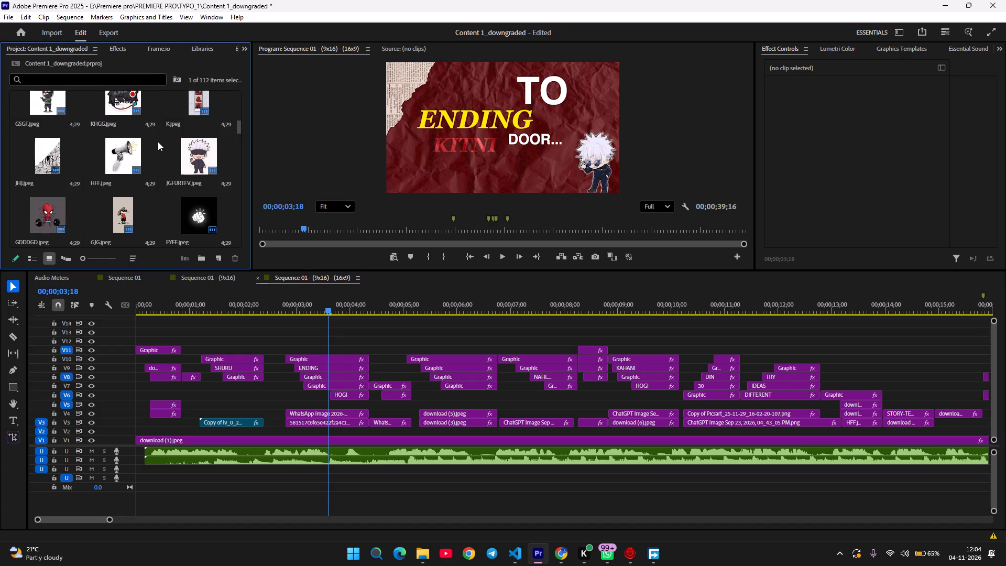
scroll(158, 141, down, 7)
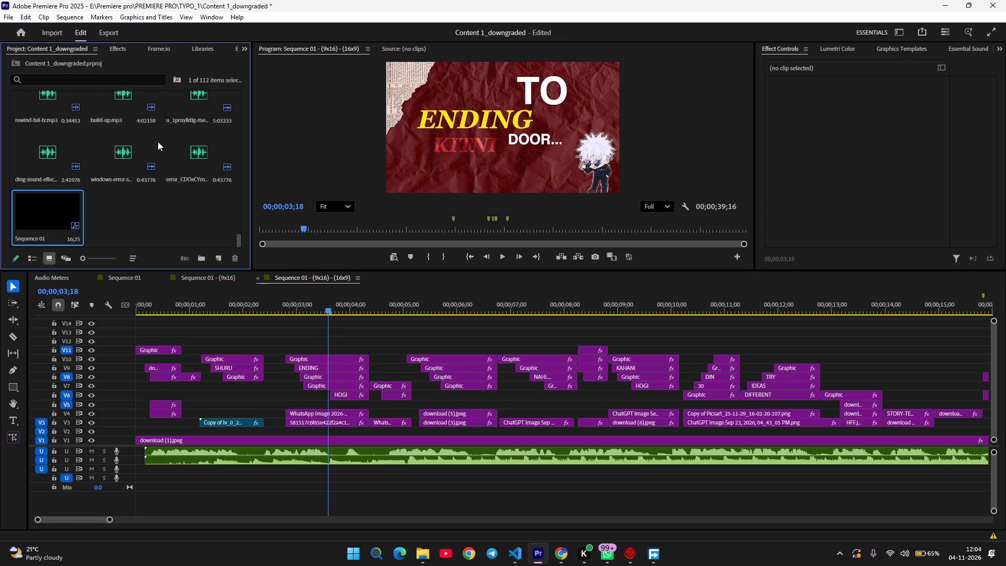
scroll(158, 141, right, 1)
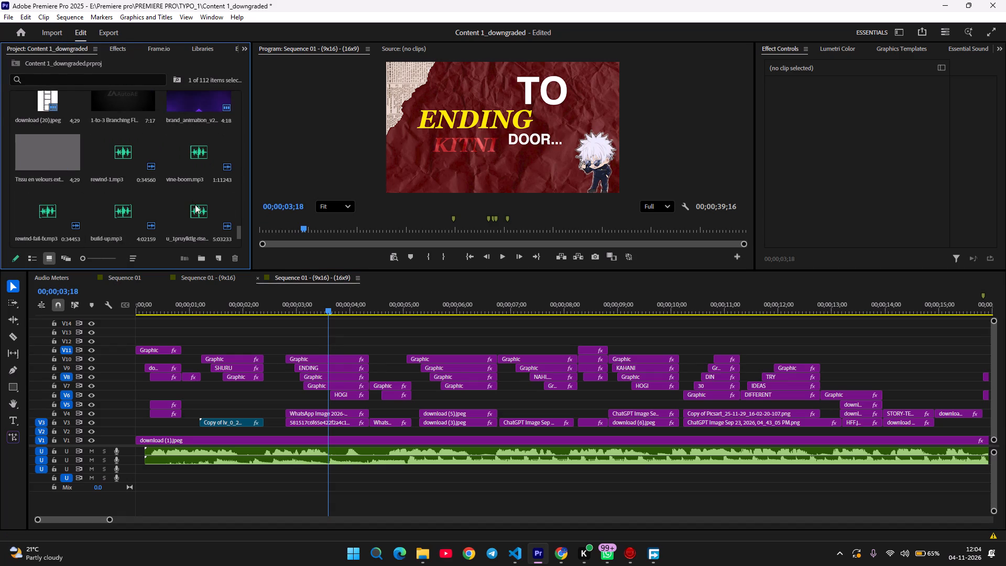
drag(239, 241, 240, 241)
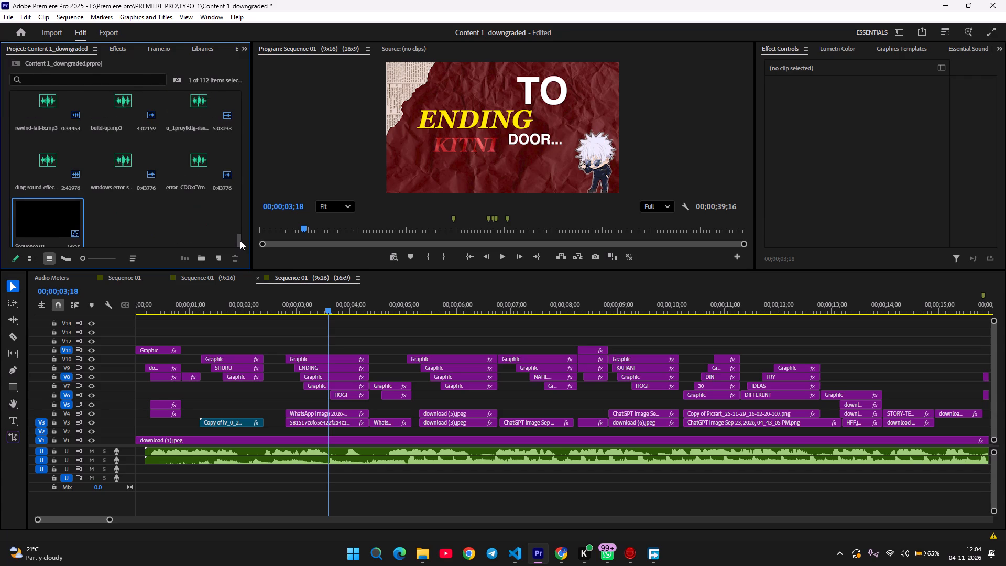
drag(240, 241, 245, 238)
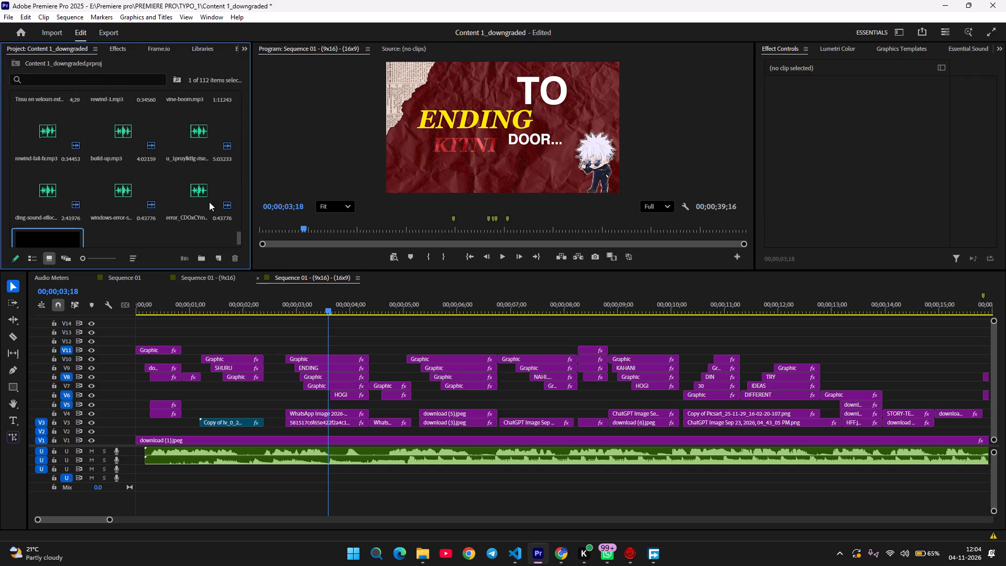
click(240, 233)
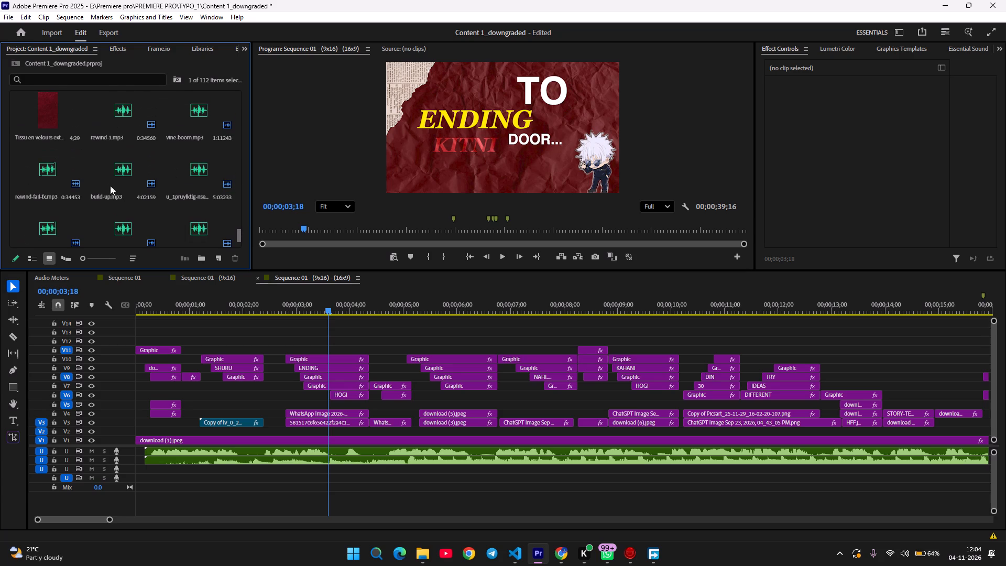
click(127, 182)
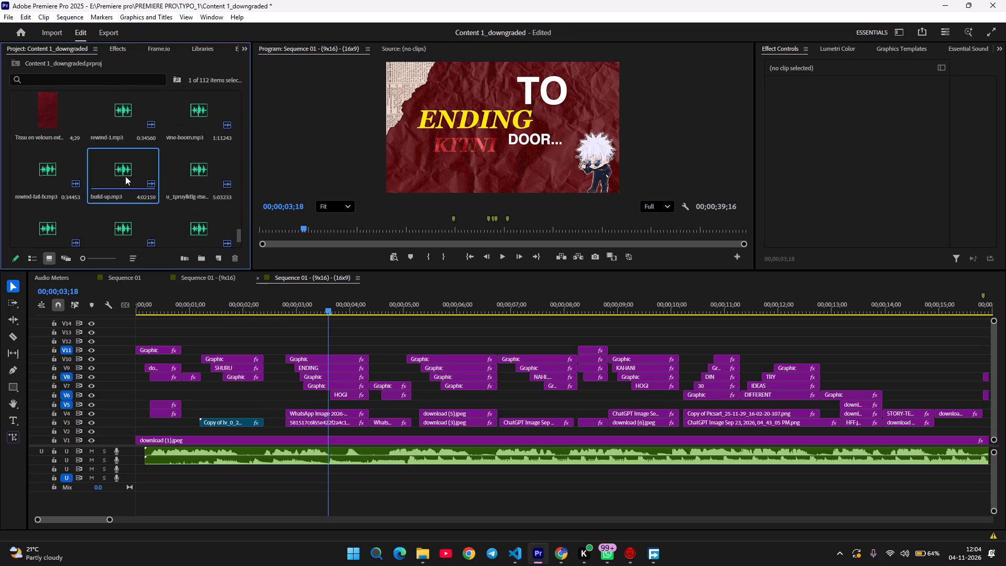
double_click(125, 176)
drag(125, 177, 331, 472)
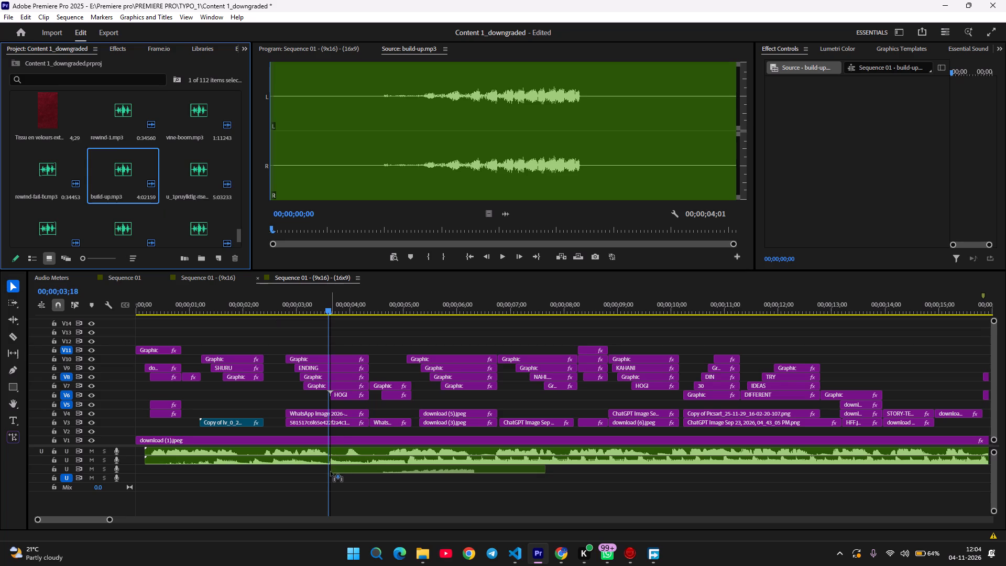
drag(331, 472, 330, 472)
drag(330, 472, 329, 472)
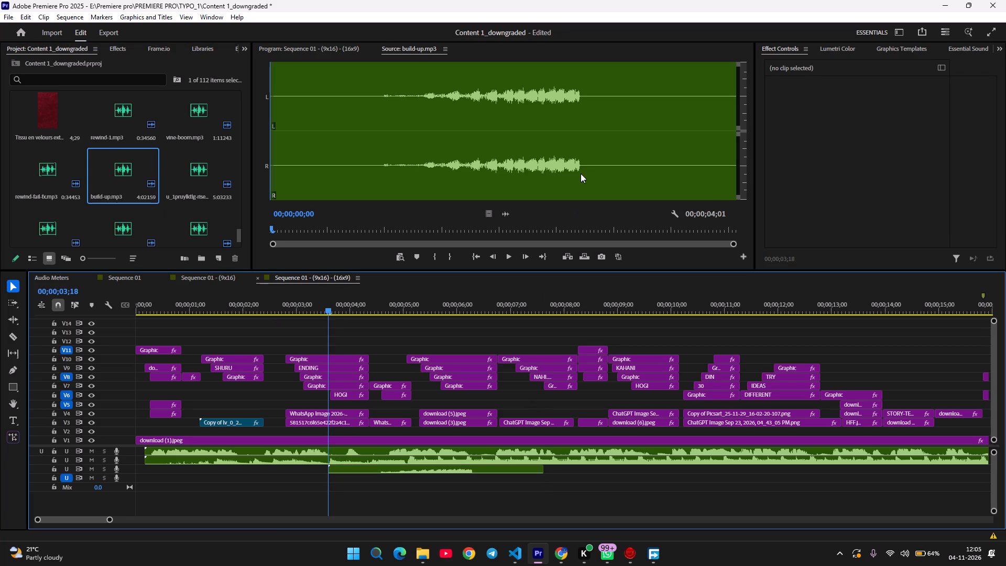
Close the source preview of build-up.mp3 to return to the 16x9 sequence's program view.
click(394, 50)
right_click(406, 50)
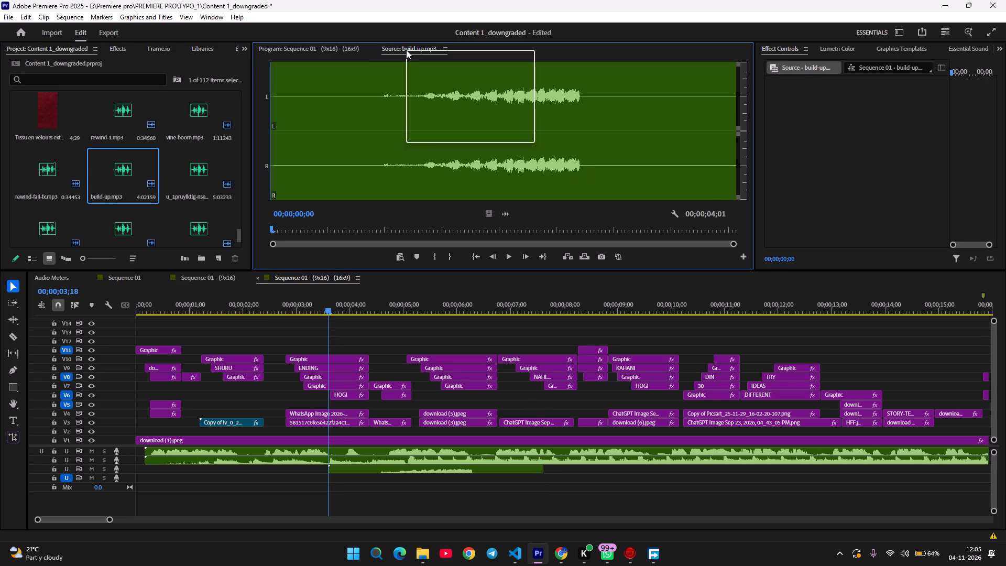
click(423, 57)
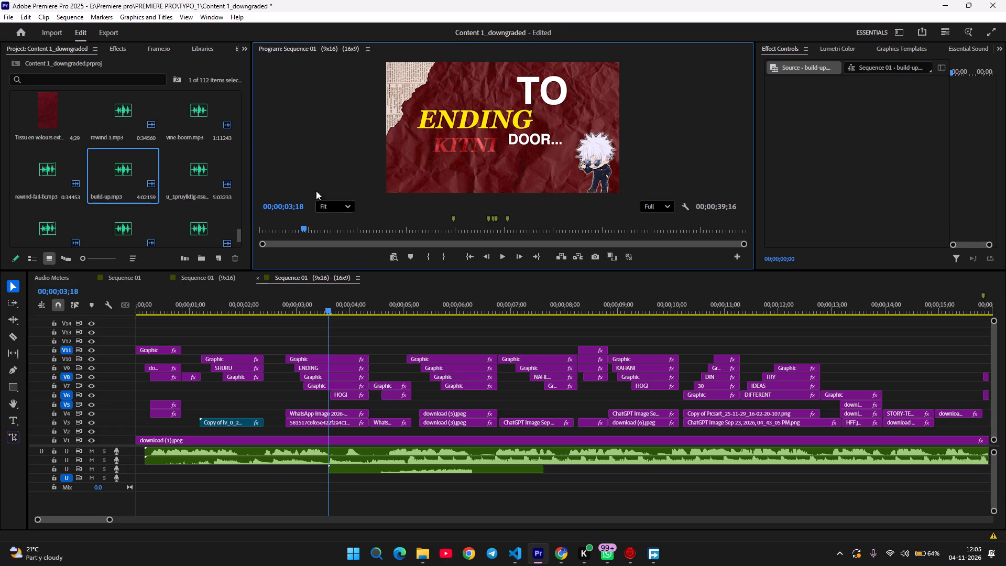
Play back the sequence from 00;00;03;18 to about 00;00;05;24 to hear the build-up sound.
key(space)
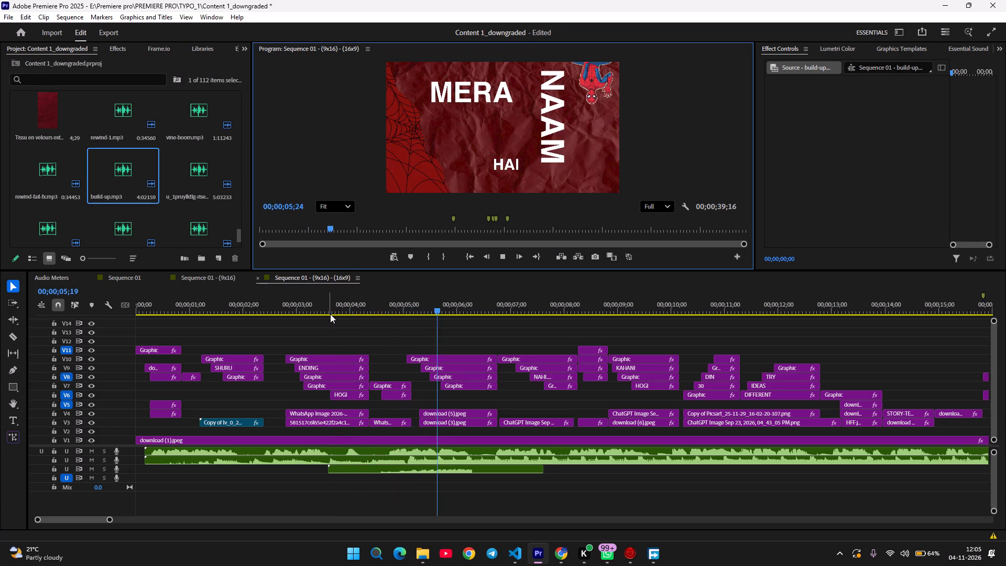
key(space)
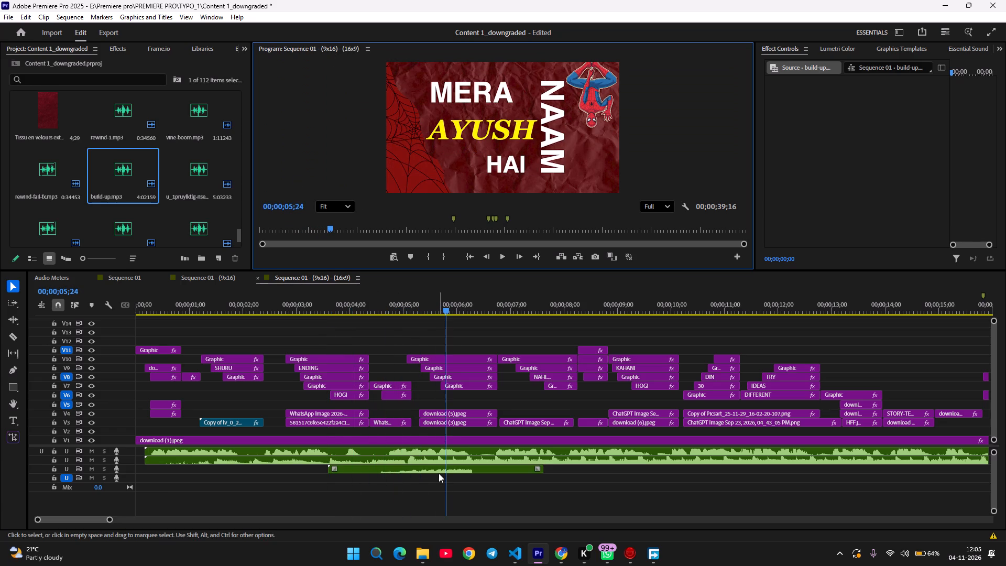
Trim a little over one second of silence off the beginning of the build-up.mp3 clip in the timeline.
click(438, 465)
drag(445, 311, 330, 326)
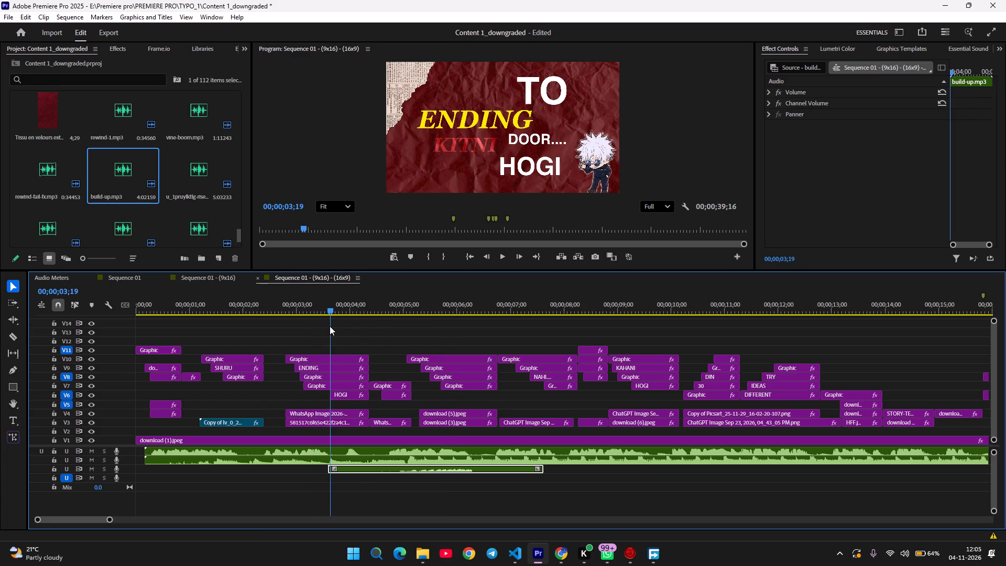
drag(330, 326, 325, 323)
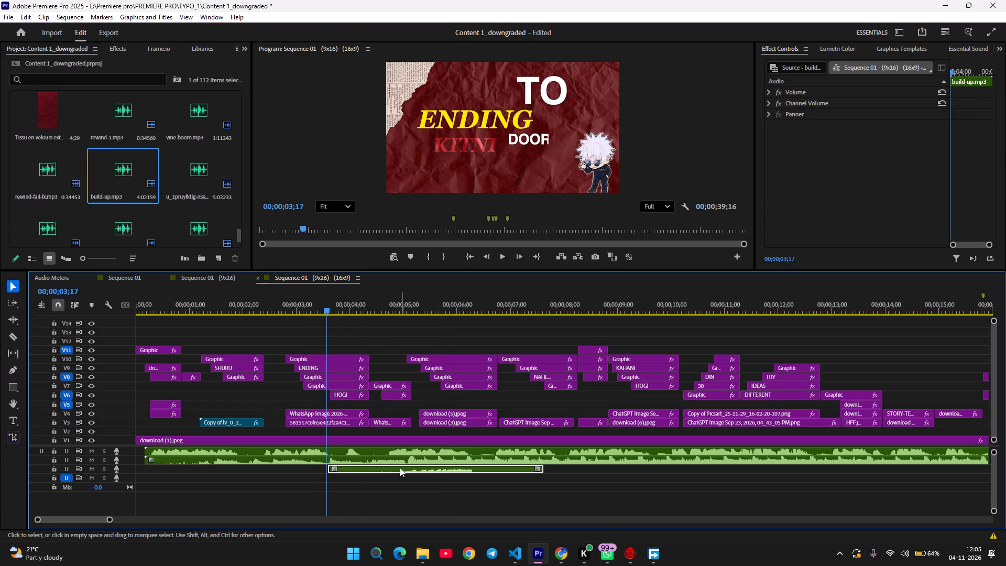
click(396, 470)
click(355, 470)
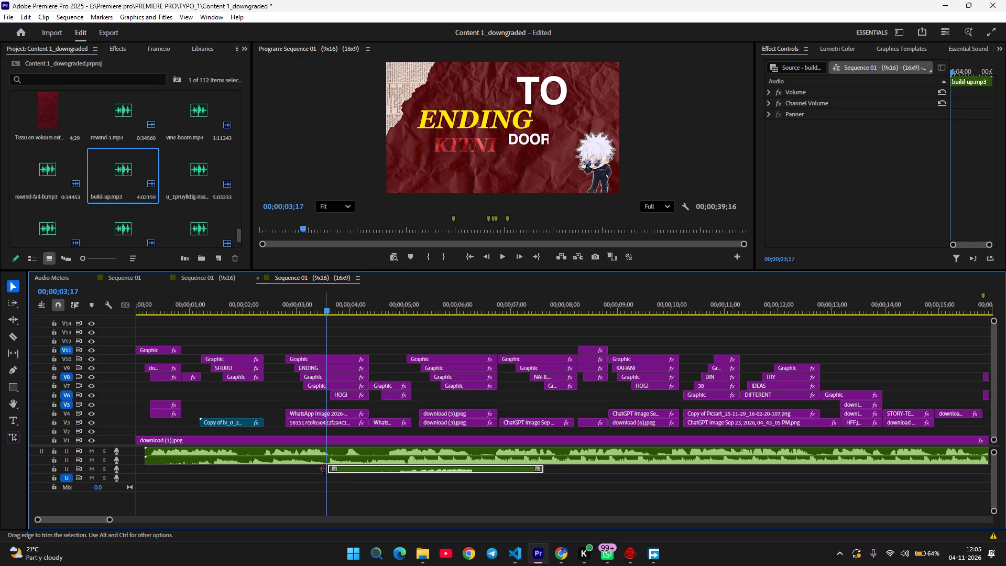
drag(330, 471, 391, 476)
Ripple delete the empty gap before the trimmed build-up.mp3 clip on its audio track.
click(360, 469)
right_click(360, 469)
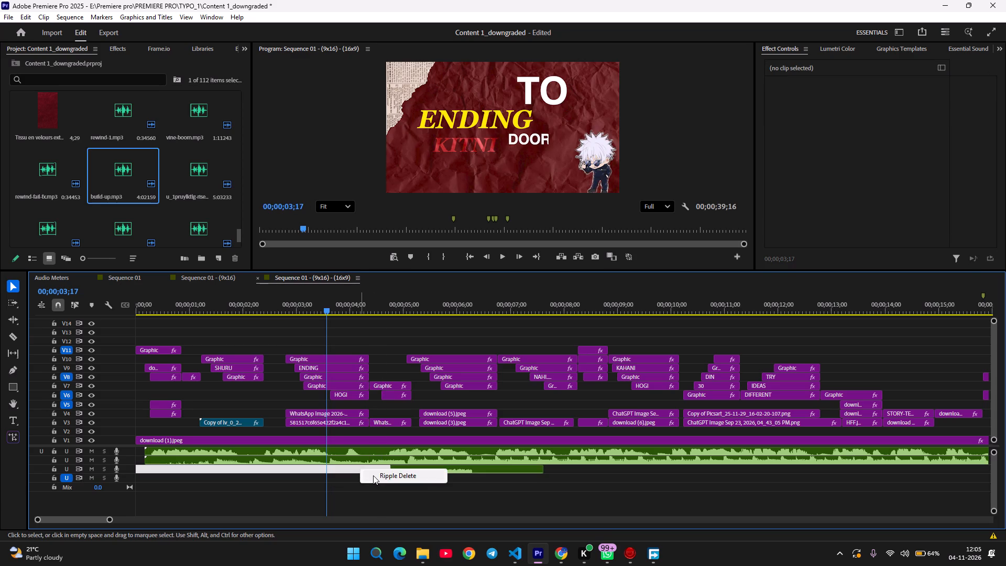
click(377, 476)
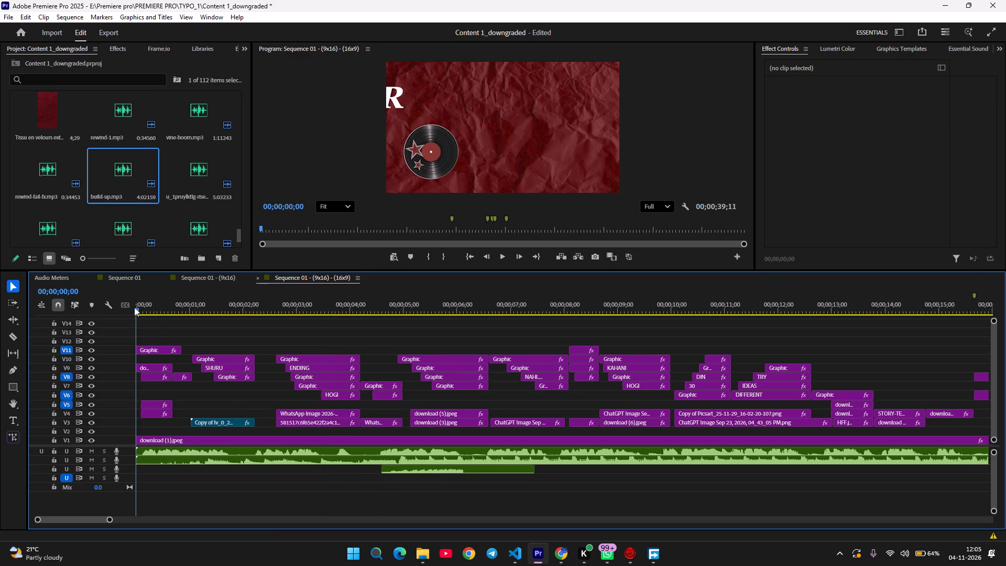
Move the build-up.mp3 clip earlier so it starts at 00;00;03;14, where the HOGI text appears.
drag(138, 310, 321, 353)
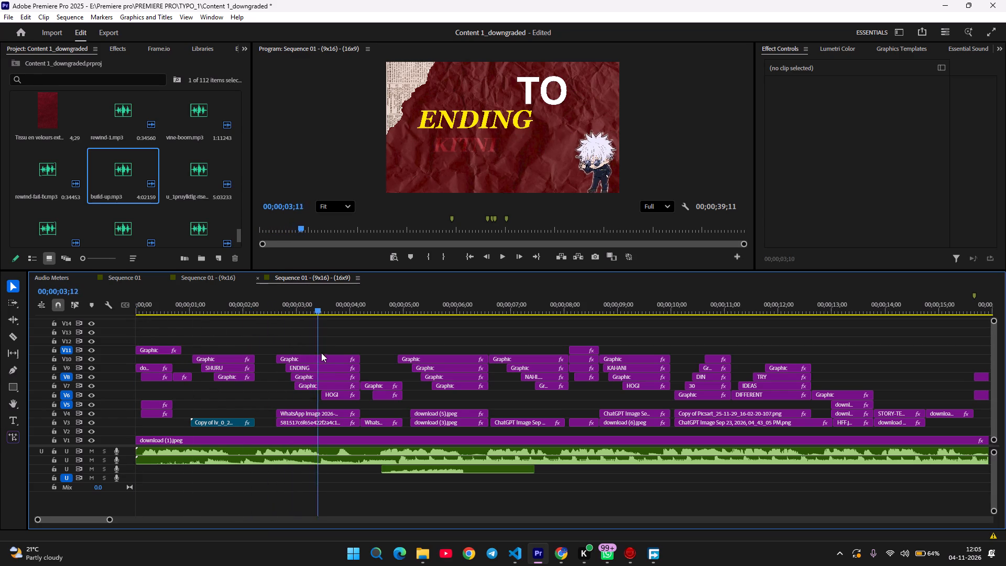
drag(321, 353, 323, 354)
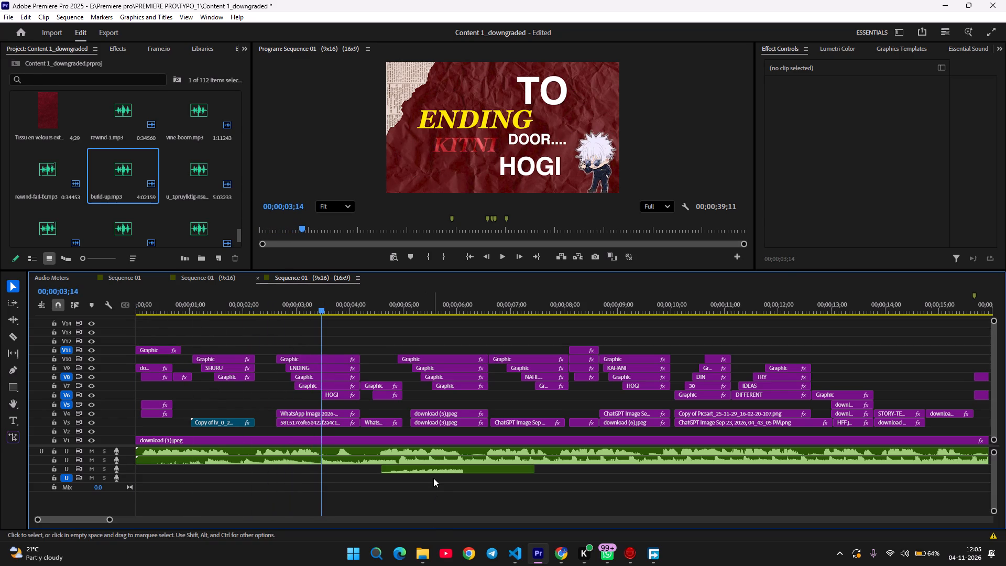
drag(431, 469, 369, 467)
Play back the sequence from 00;00;03;14 to about 00;00;04;28 to check the sound's timing.
key(space)
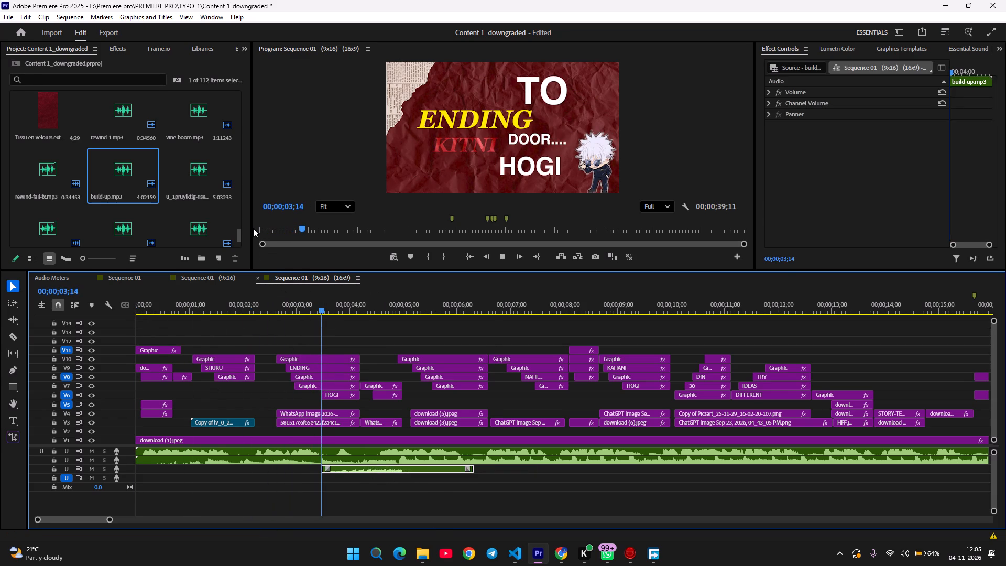
key(space)
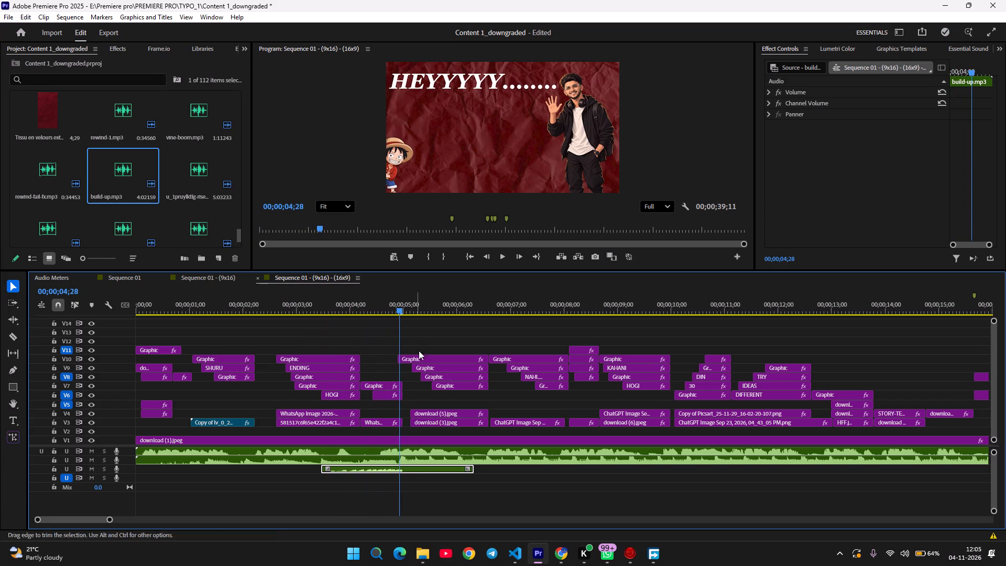
Trim the end of the build-up.mp3 clip to just before 00;00;05;02, where the MERA text slides in.
drag(399, 311, 407, 312)
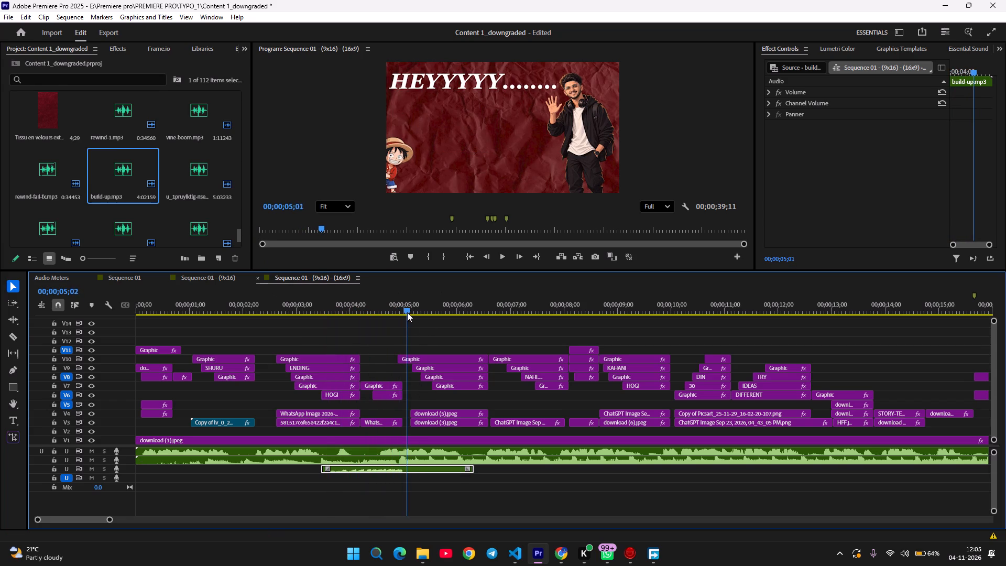
drag(407, 312, 406, 313)
click(457, 467)
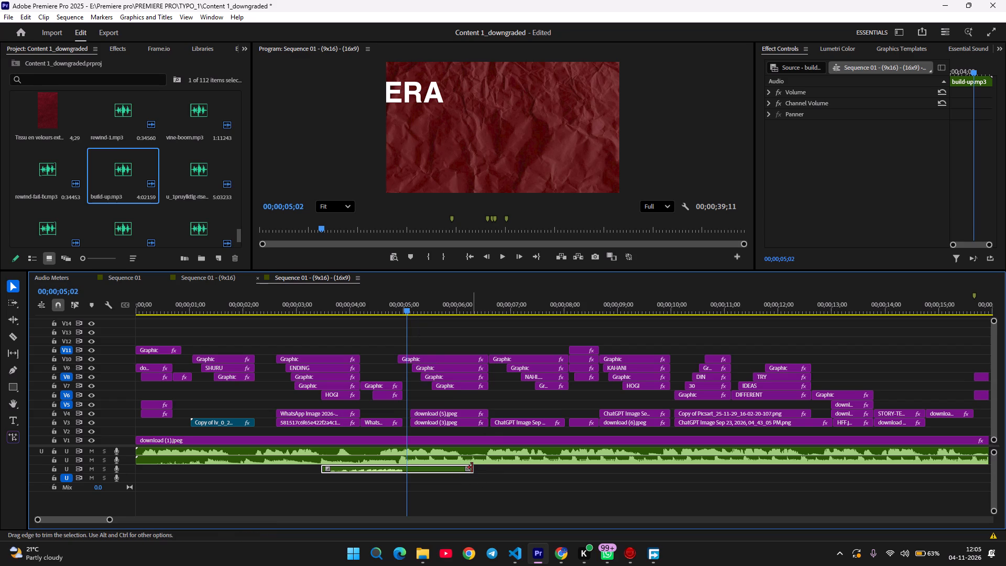
drag(472, 467, 401, 473)
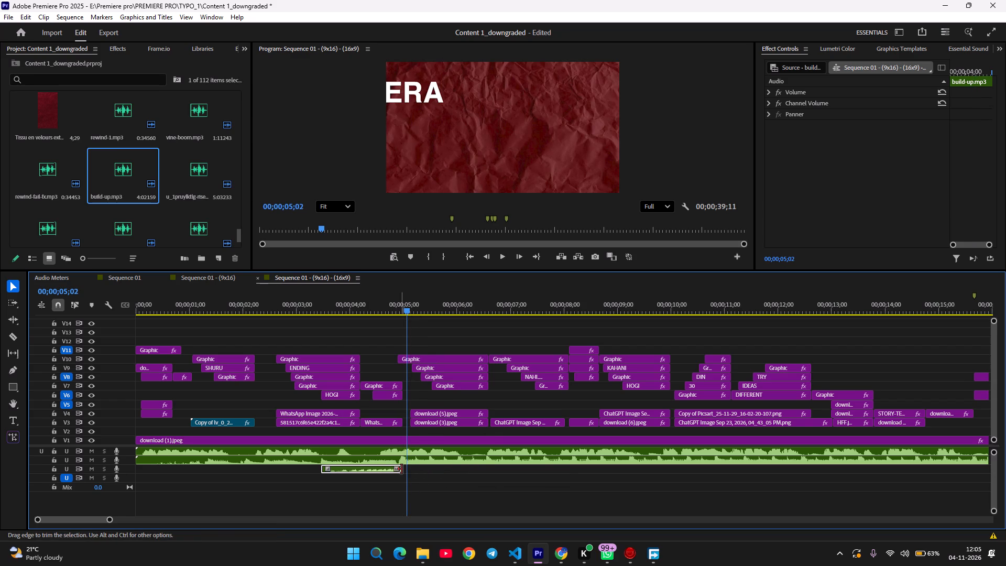
click(404, 467)
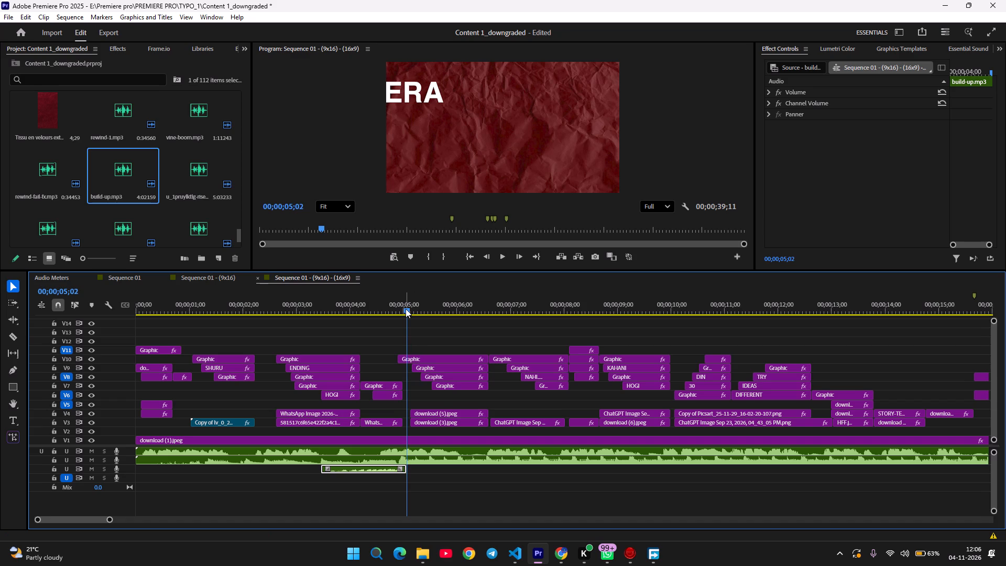
Play back the sequence from about 00;00;03;00 to 00;00;07;16 to check the build-up sound and the text animations that follow.
drag(407, 309, 347, 311)
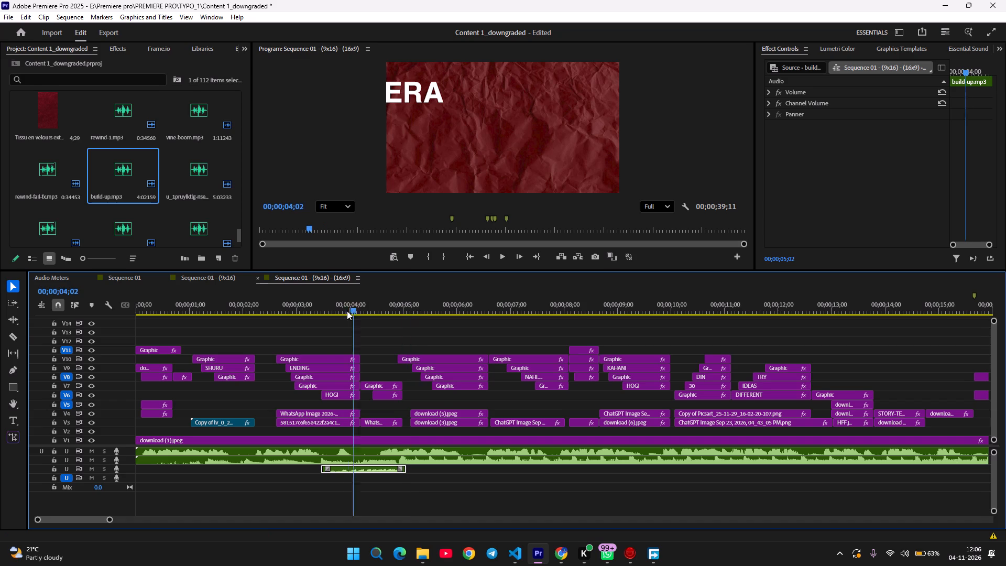
drag(347, 311, 295, 312)
key(space)
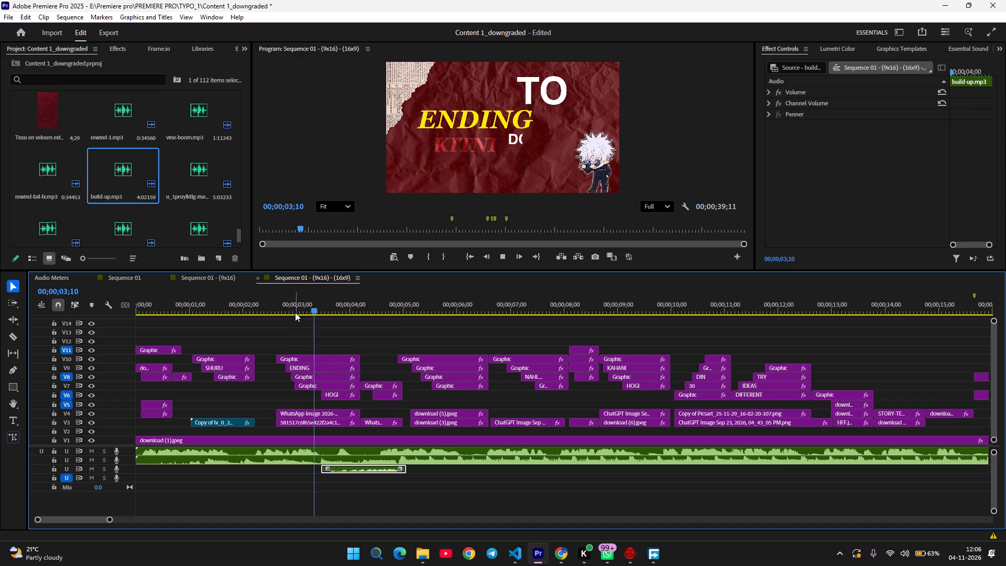
key(space)
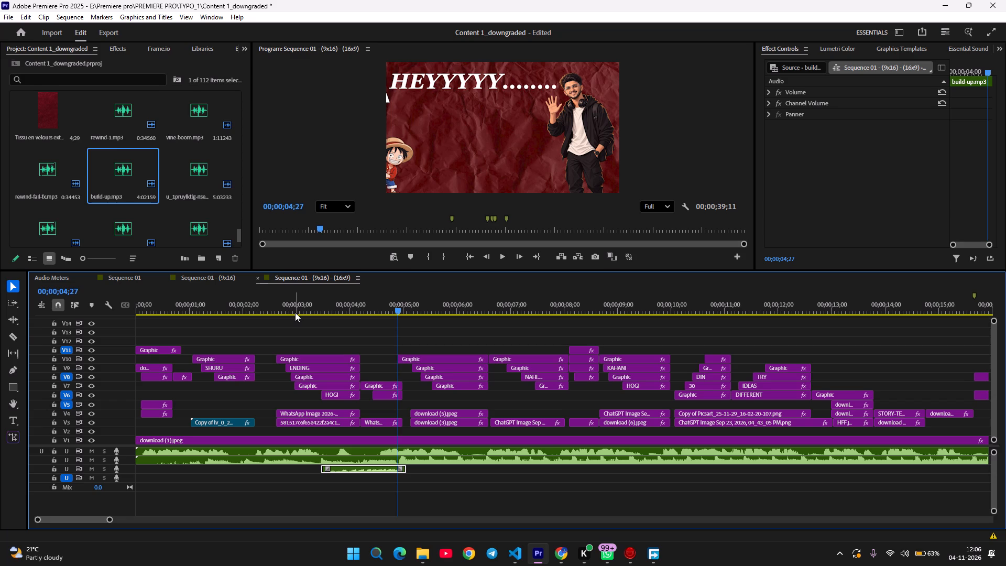
key(space)
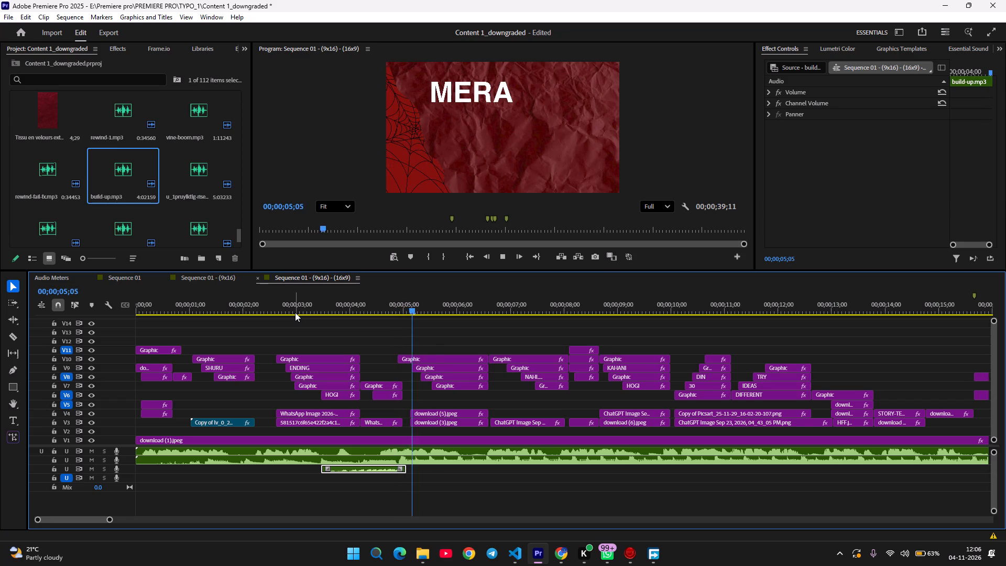
key(space)
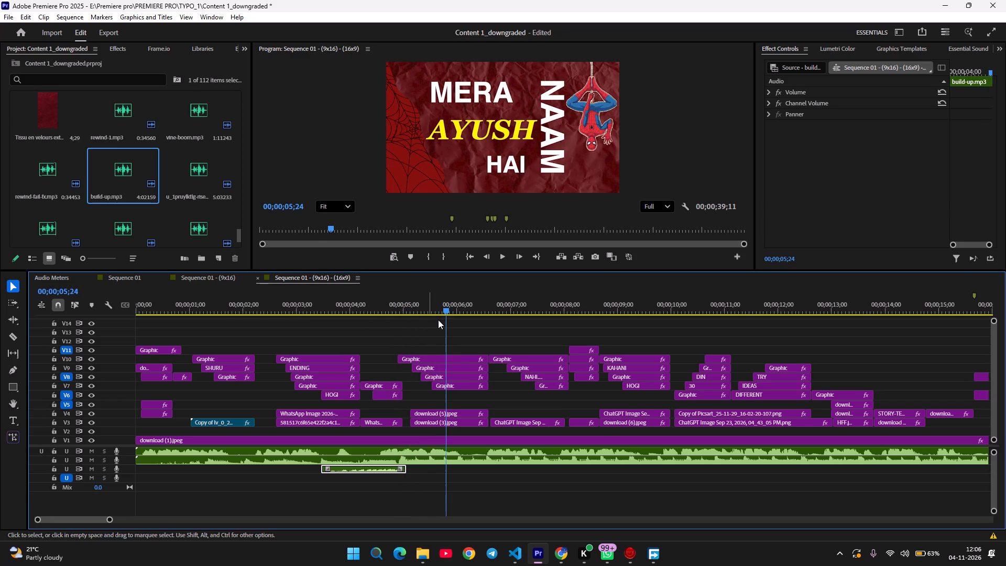
drag(446, 314, 274, 291)
drag(445, 311, 374, 315)
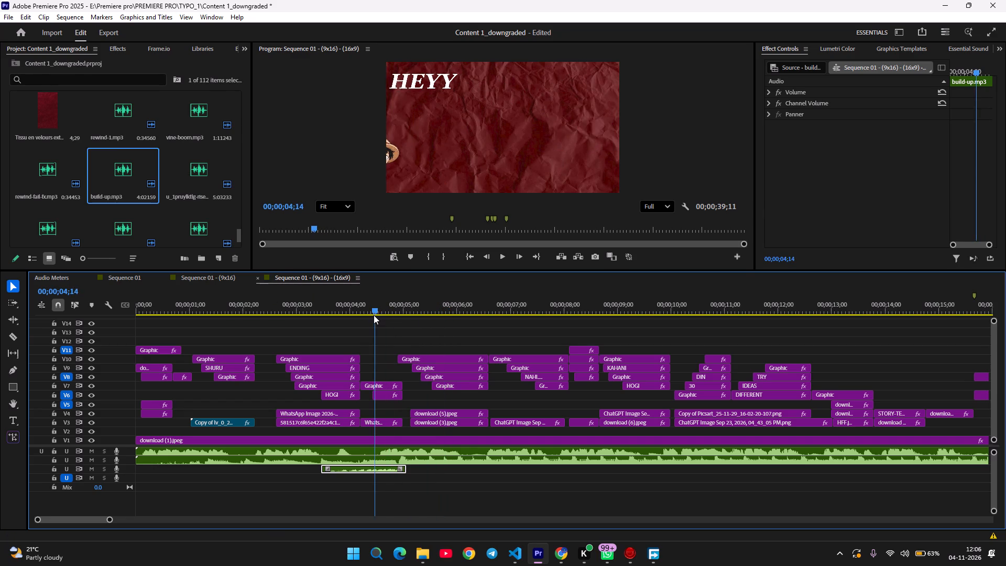
drag(374, 315, 453, 322)
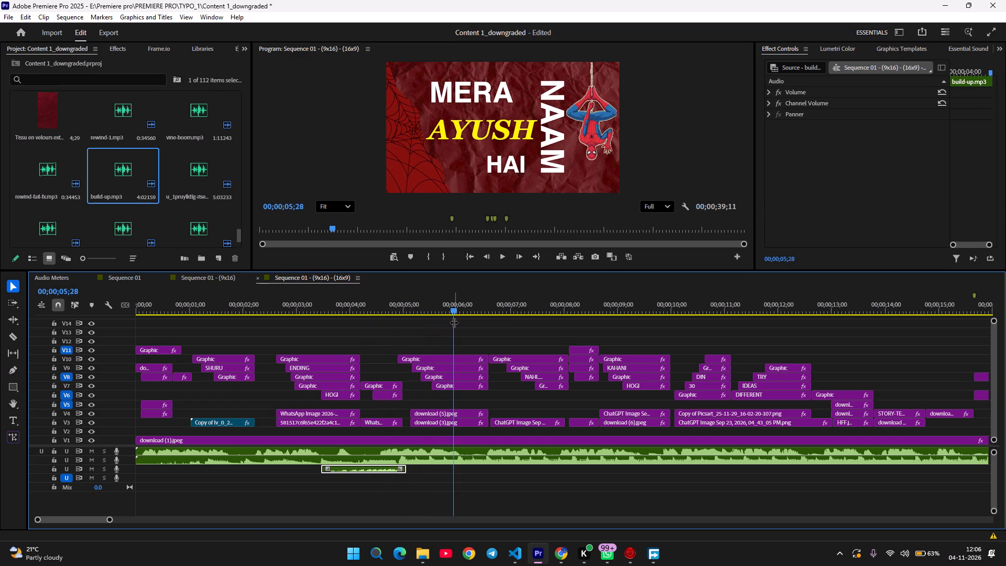
key(space)
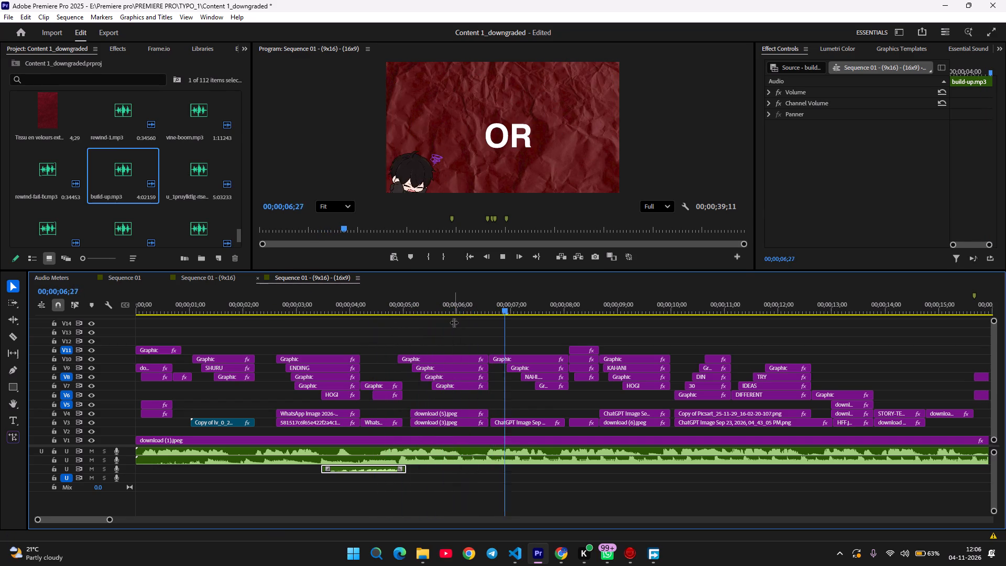
key(space)
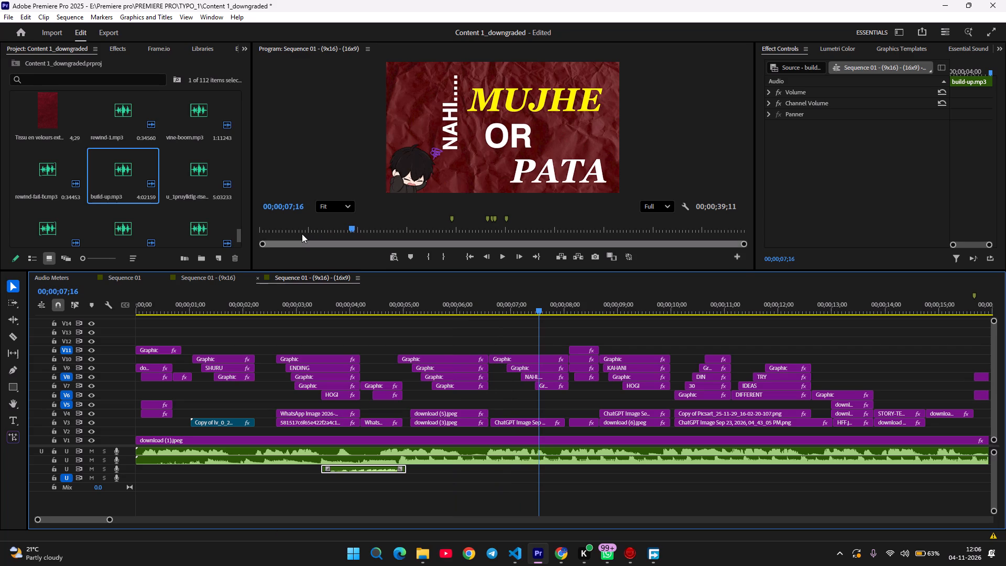
Audition the vine-boom.mp3, riser and rewind-1.mp3 sound effects from the project in the source monitor.
click(193, 121)
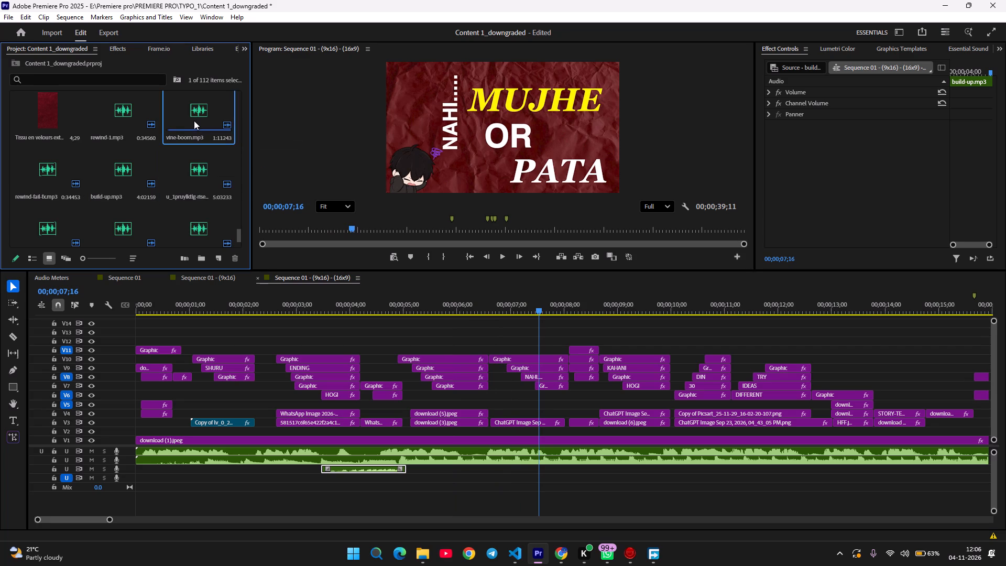
double_click(193, 116)
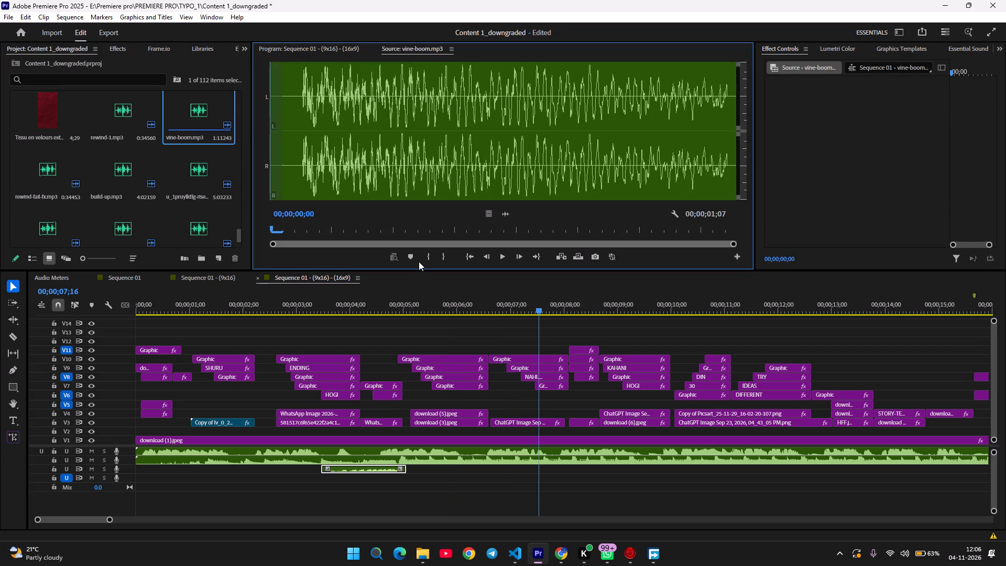
click(497, 258)
click(499, 257)
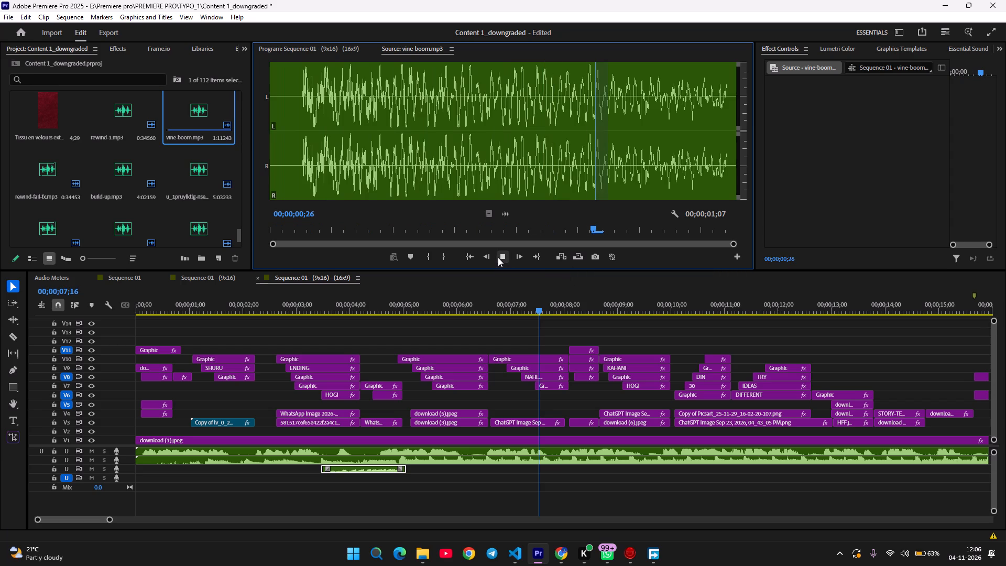
click(207, 175)
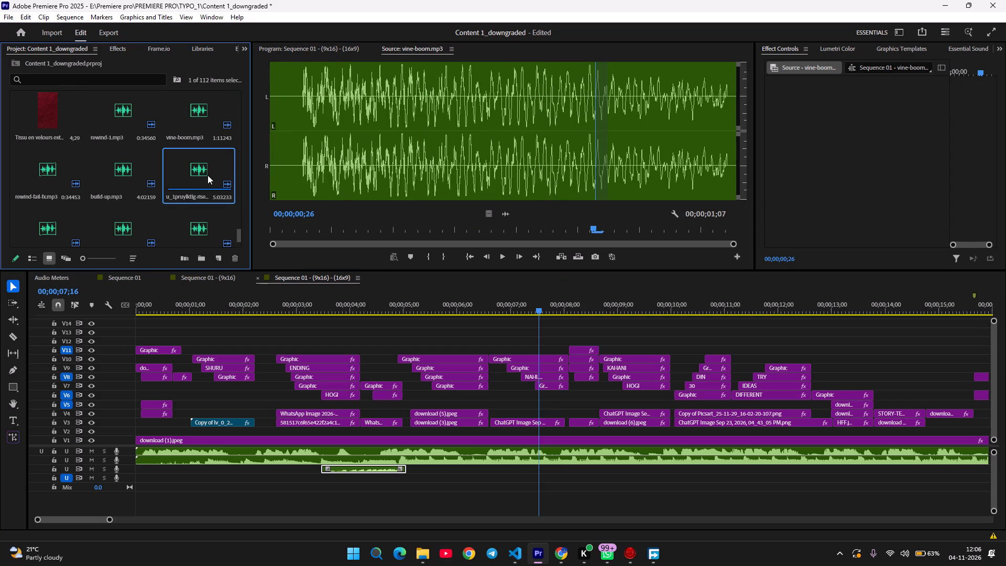
double_click(207, 175)
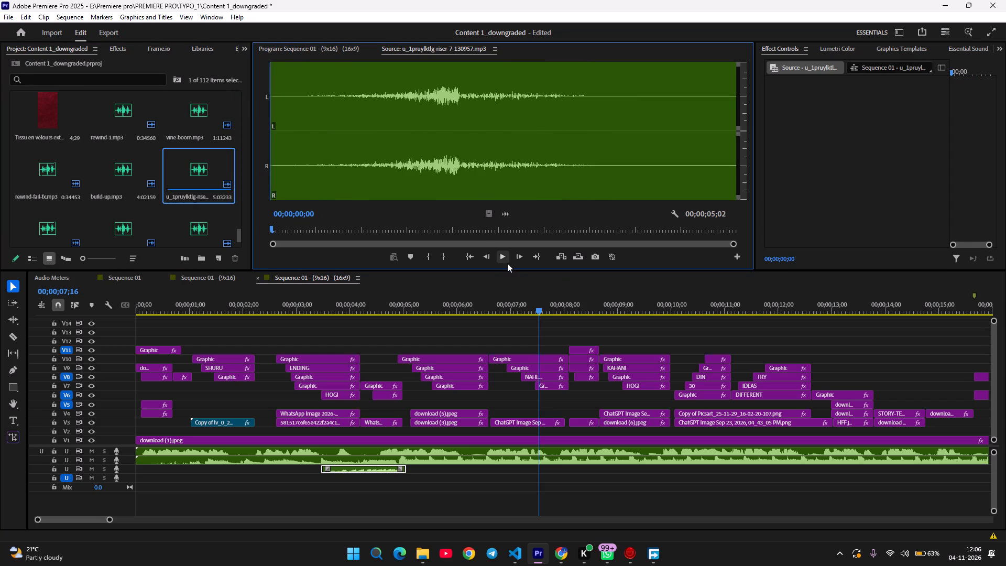
click(505, 259)
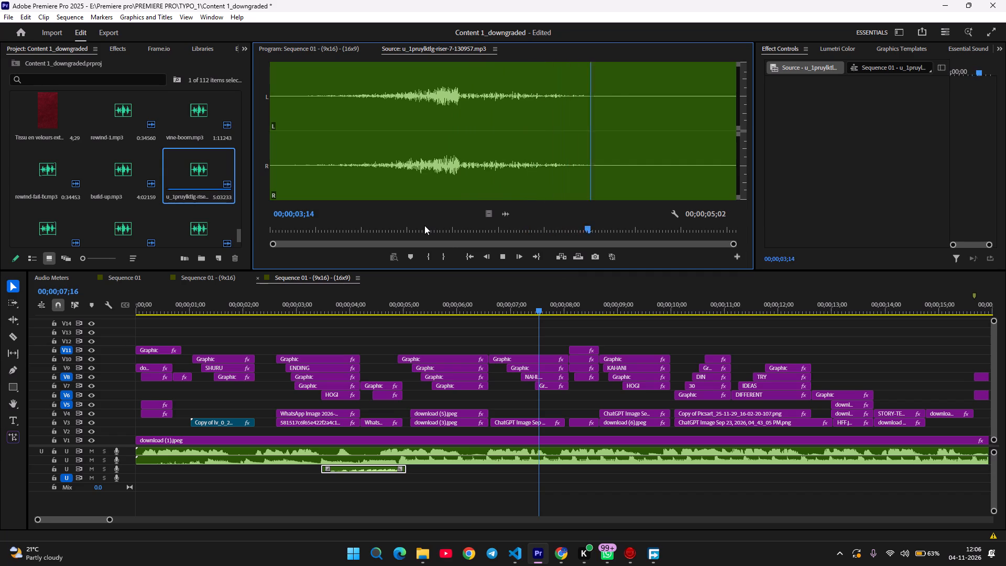
double_click(128, 105)
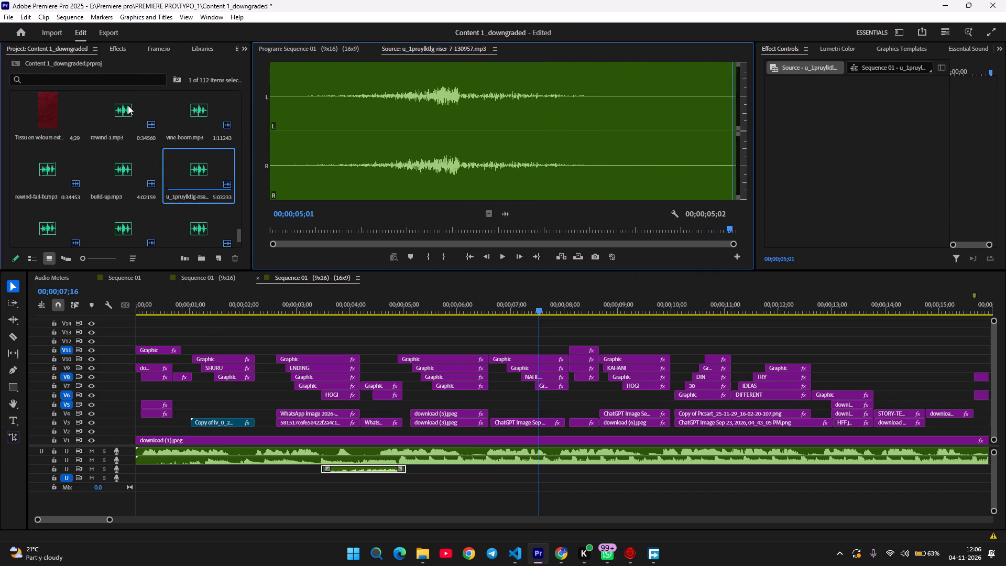
click(501, 262)
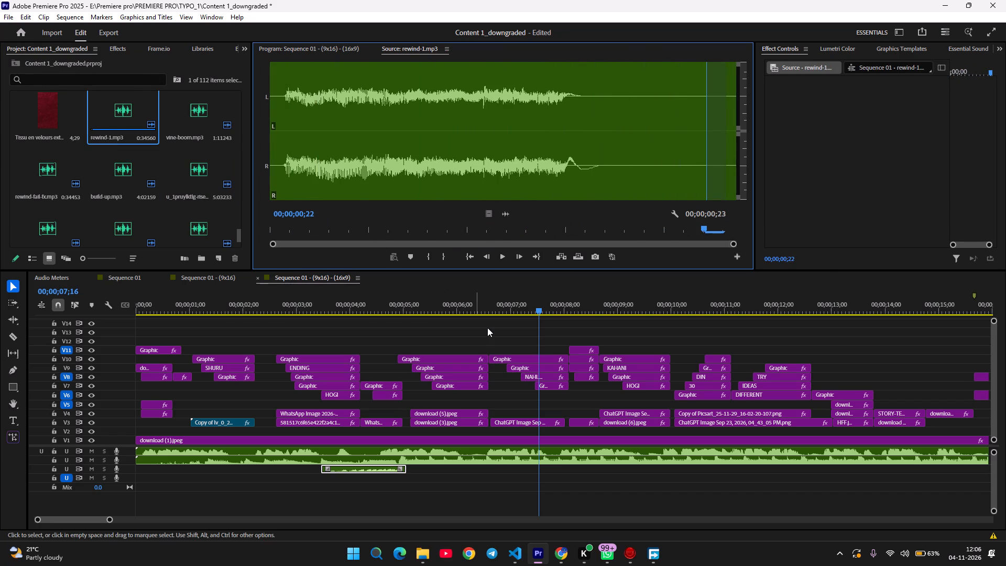
Place rewind-1.mp3 on the build-up clip's audio track at 00;00;07;06, just before the NAHI text comes in.
click(540, 310)
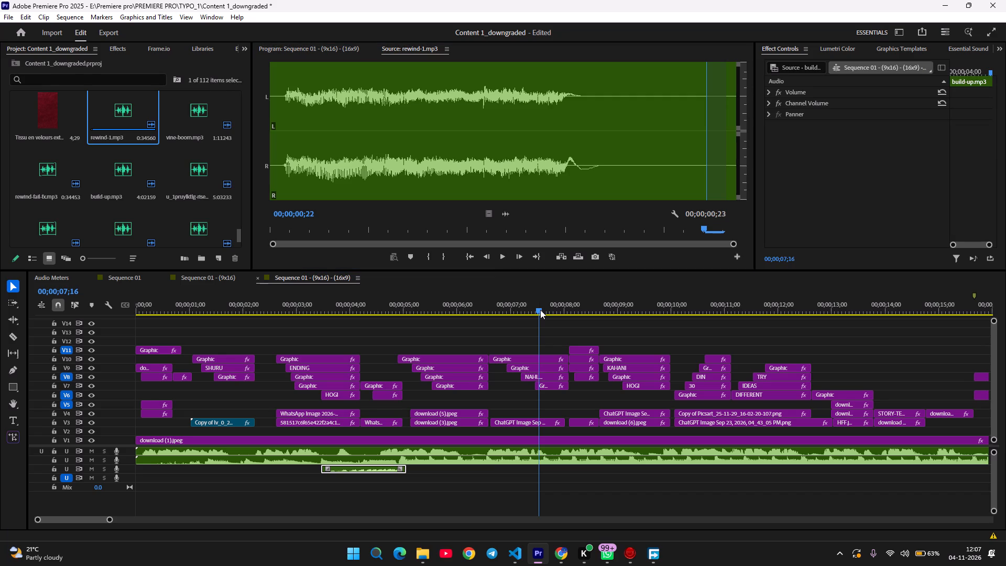
drag(540, 310, 519, 310)
drag(538, 309, 523, 308)
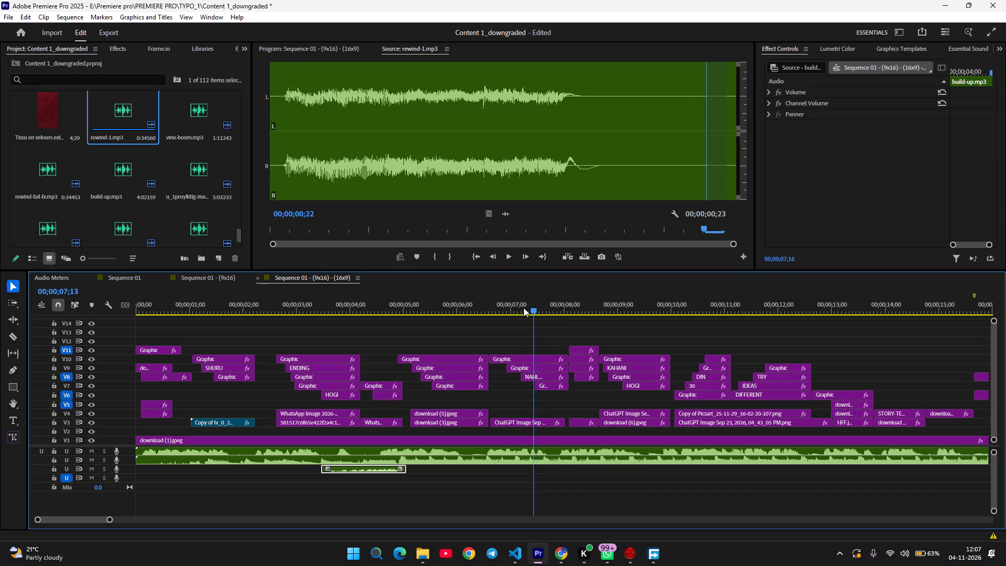
drag(523, 308, 488, 306)
key(space)
key(space)
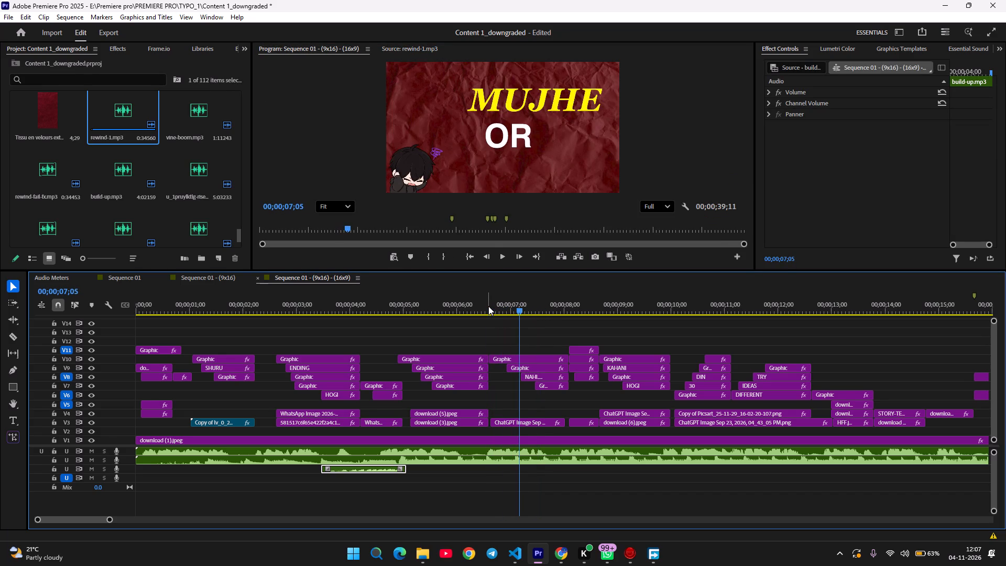
key(space)
key(space)
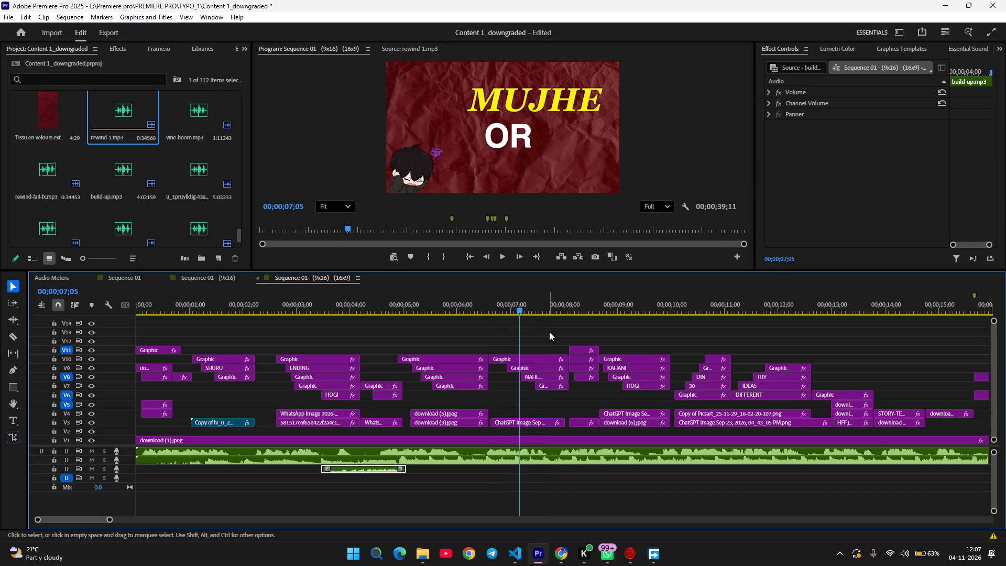
drag(518, 307, 523, 309)
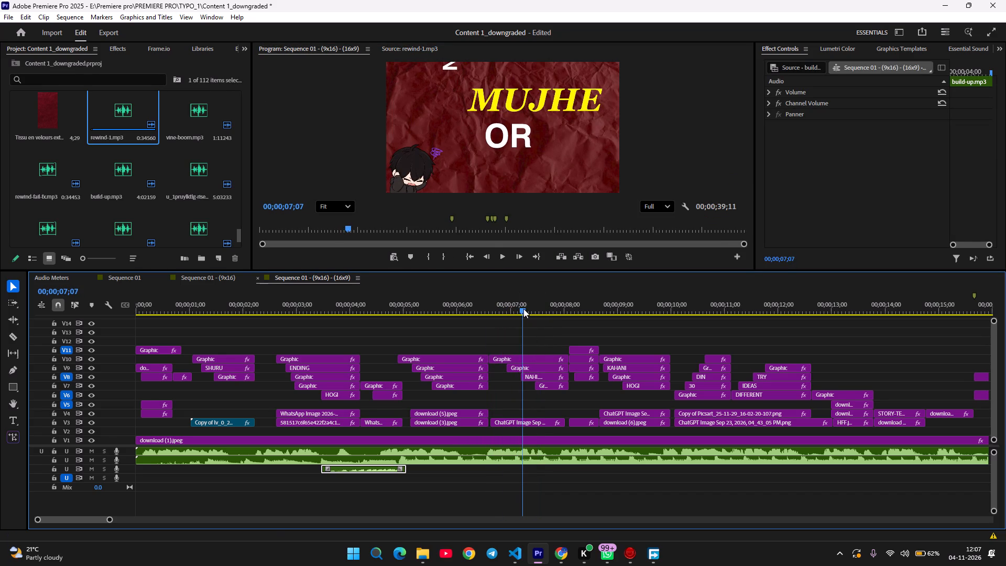
drag(523, 309, 523, 310)
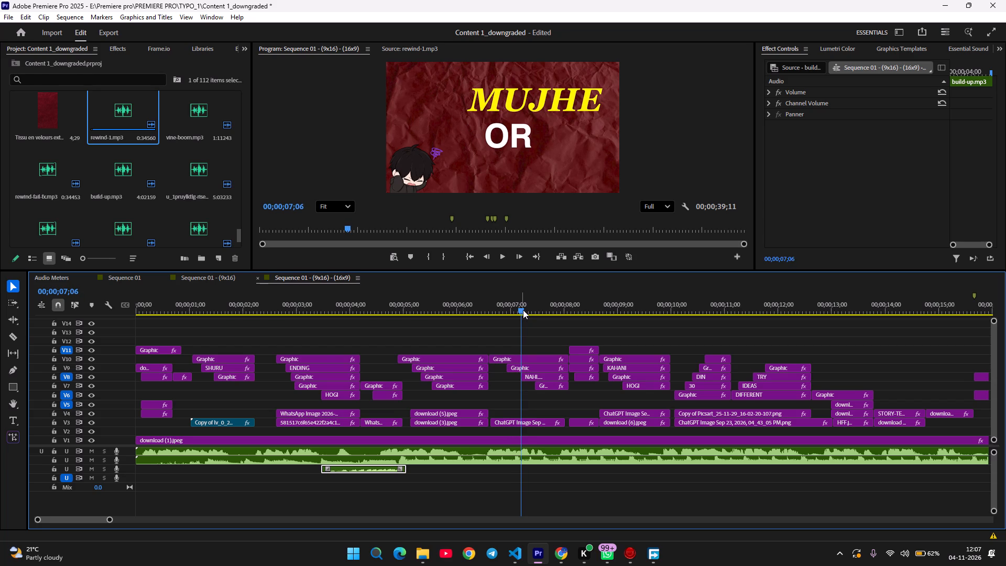
drag(114, 115, 363, 376)
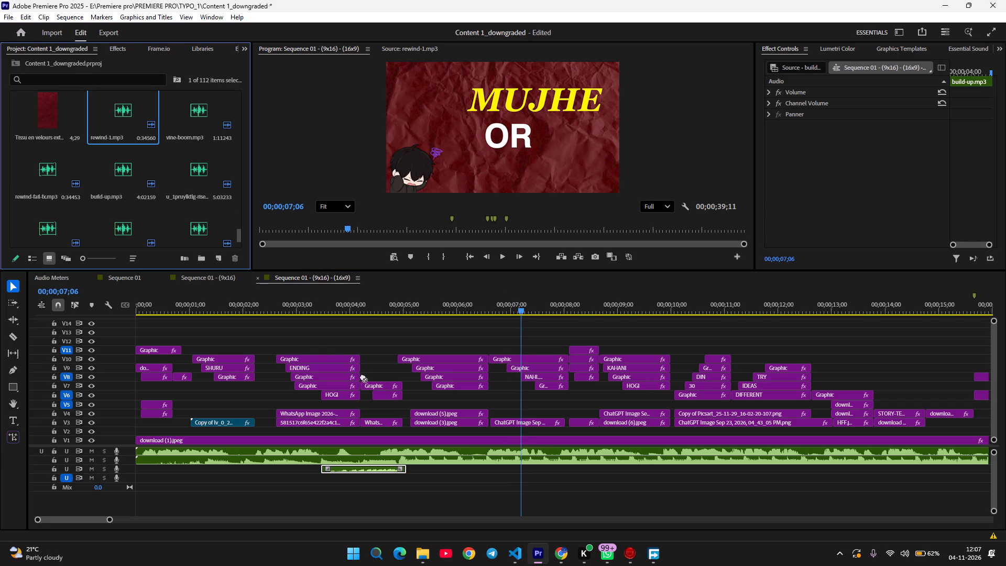
drag(363, 376, 519, 467)
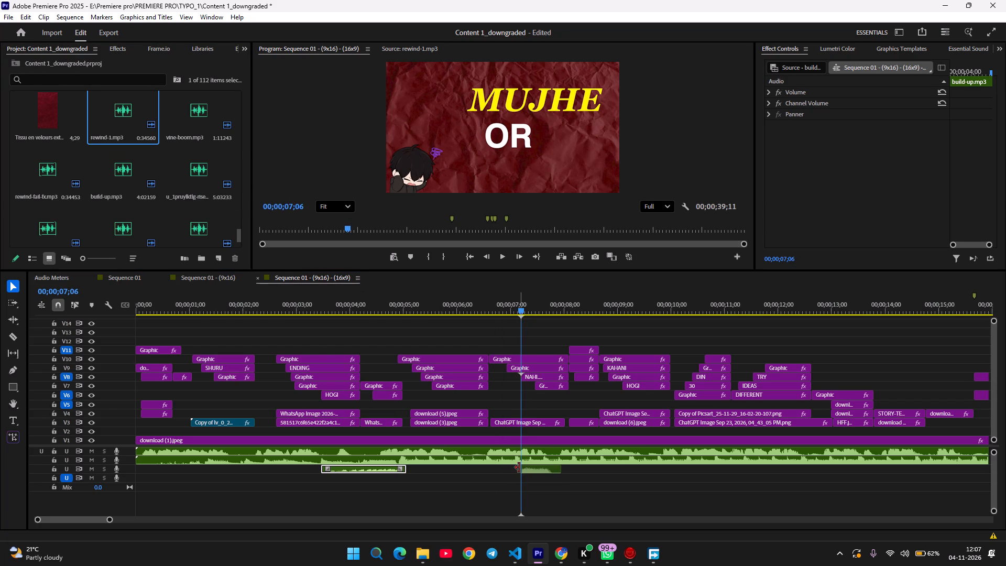
Play back the sequence from about 00;00;06;00 to 00;00;08;09 to check the rewind sound's timing.
drag(522, 311, 451, 308)
key(space)
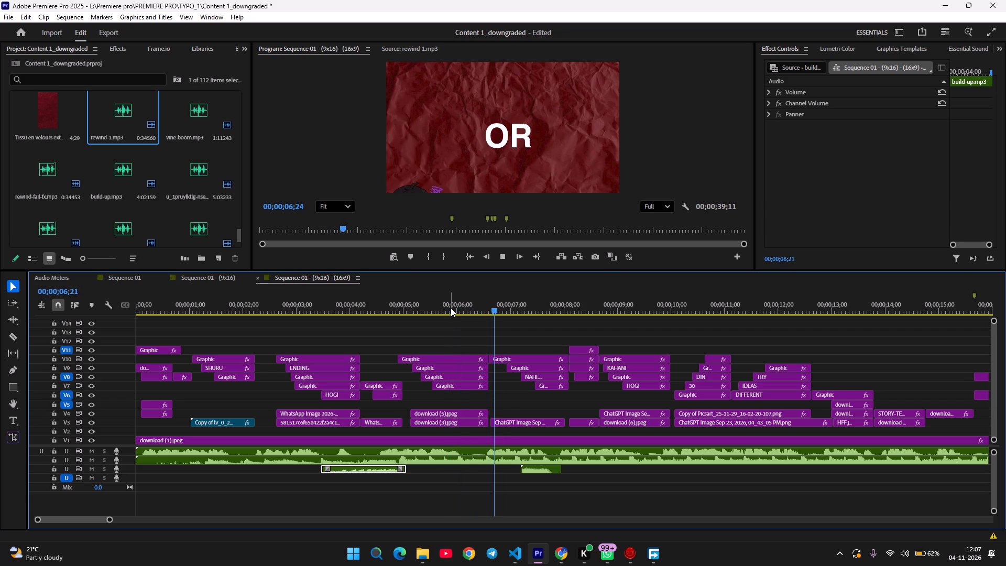
key(space)
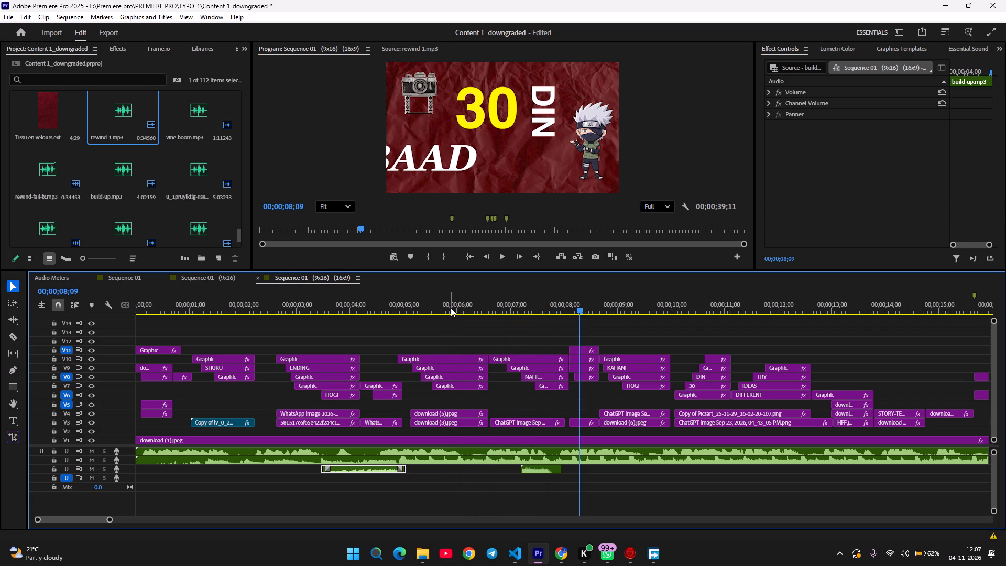
Set the speed of the rewind-1.mp3 clip in the timeline to 80%.
click(541, 472)
right_click(541, 472)
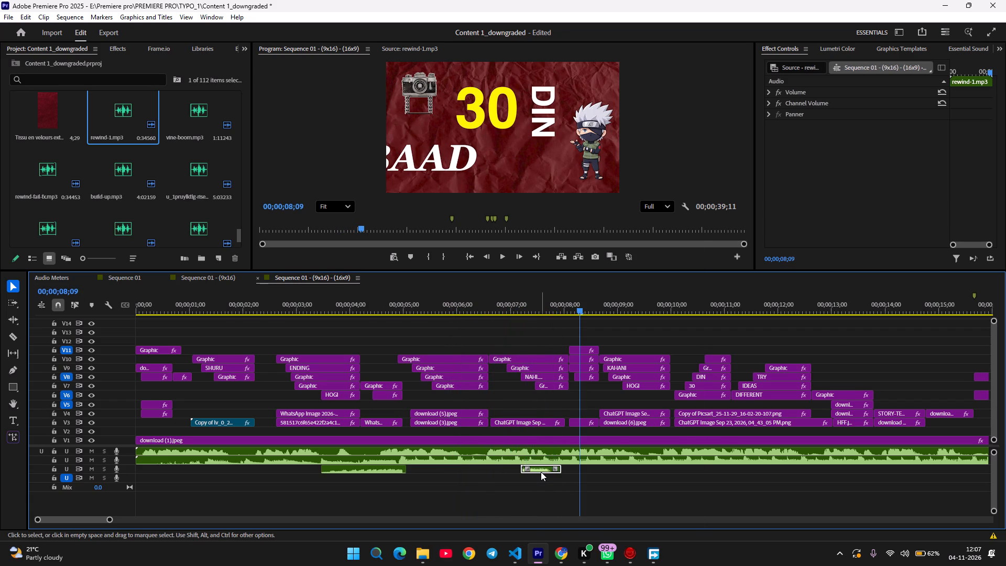
click(570, 358)
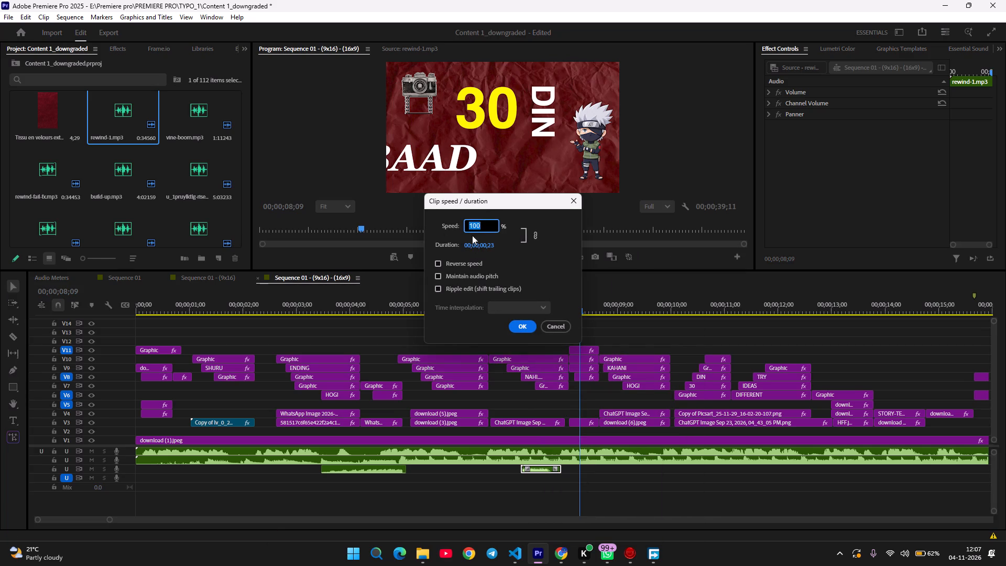
key(BackSpace)
key(BackSpace)
key(BackSpace)
text(80)
key(Return)
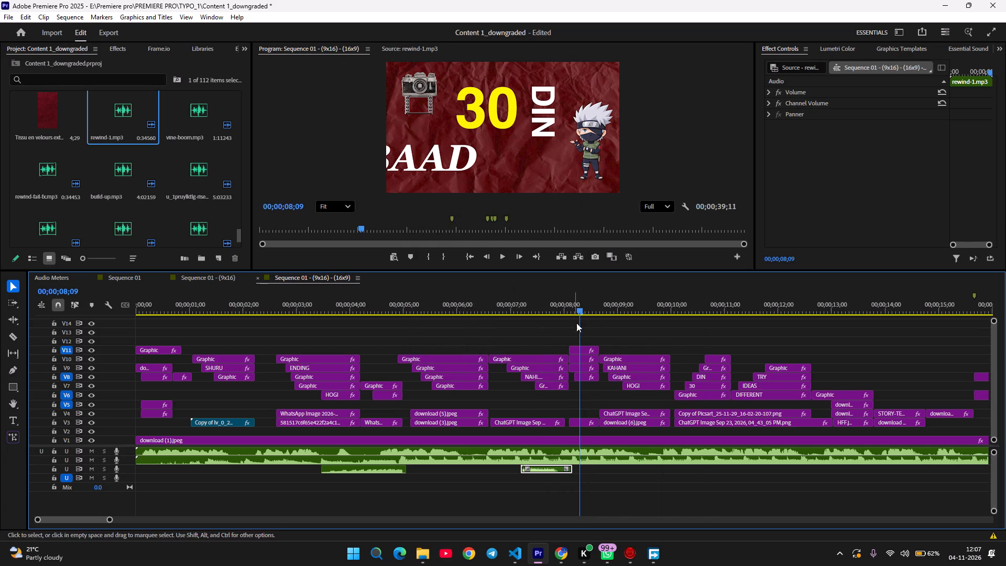
Play back the sequence from 00;00;07;05 to check the slowed rewind sound against the NAHI and PATA text.
drag(581, 314, 523, 330)
drag(581, 307, 581, 308)
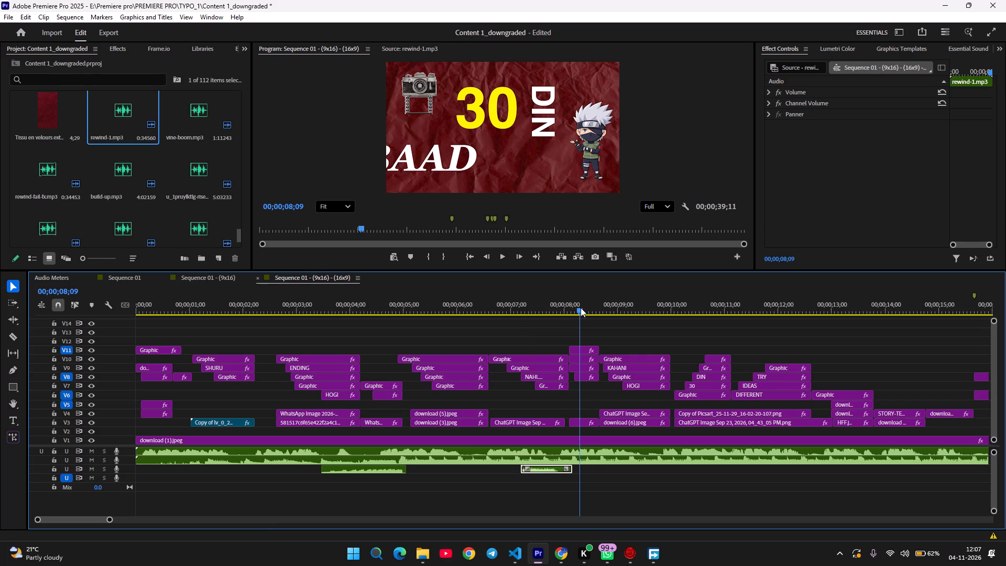
drag(581, 308, 521, 322)
key(space)
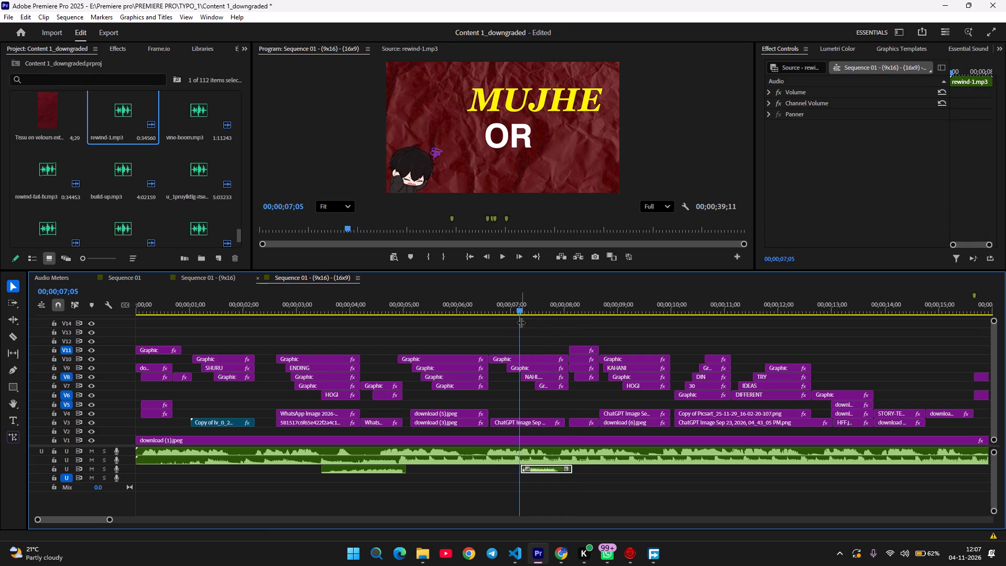
key(space)
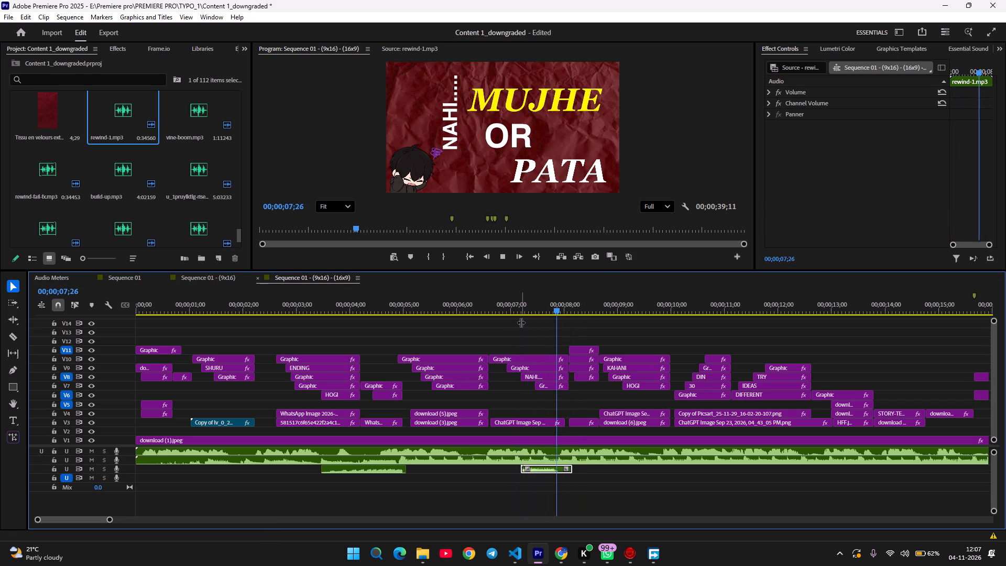
Play back the sequence between about 00;00;07;23 and 00;00;09;27 to review the sound against the 30 DIN BAAD and KAHANI text.
key(space)
key(space)
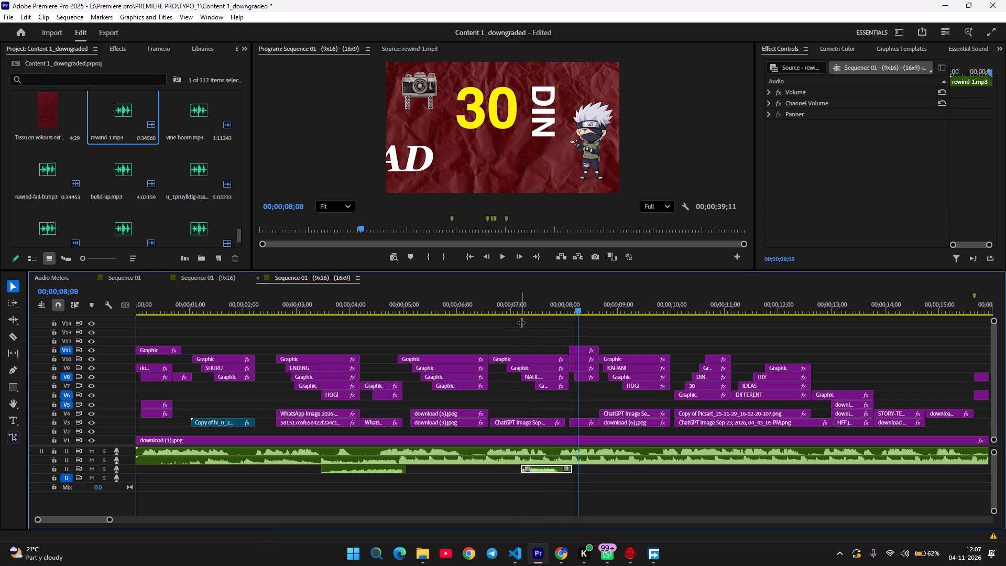
key(space)
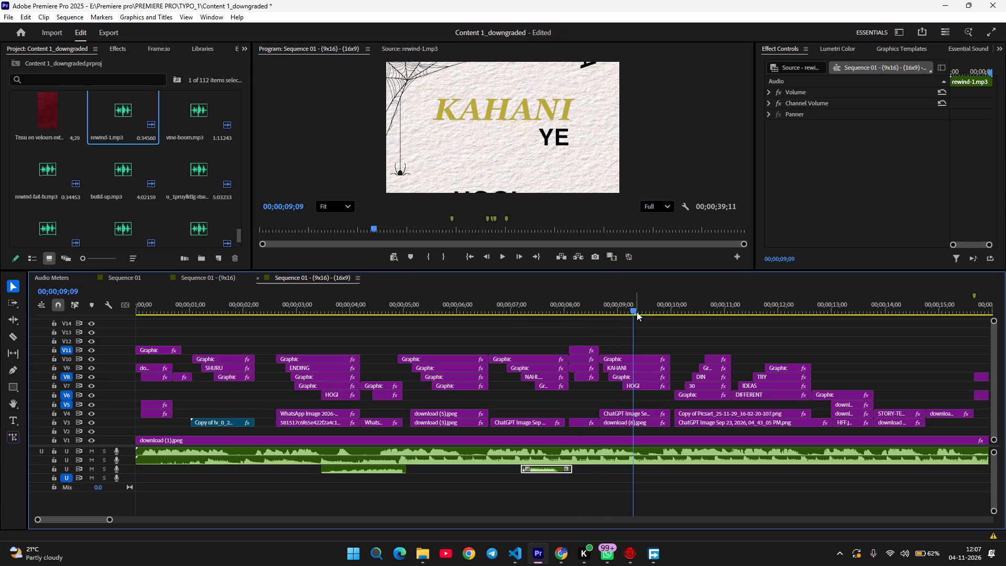
drag(634, 313, 586, 315)
key(space)
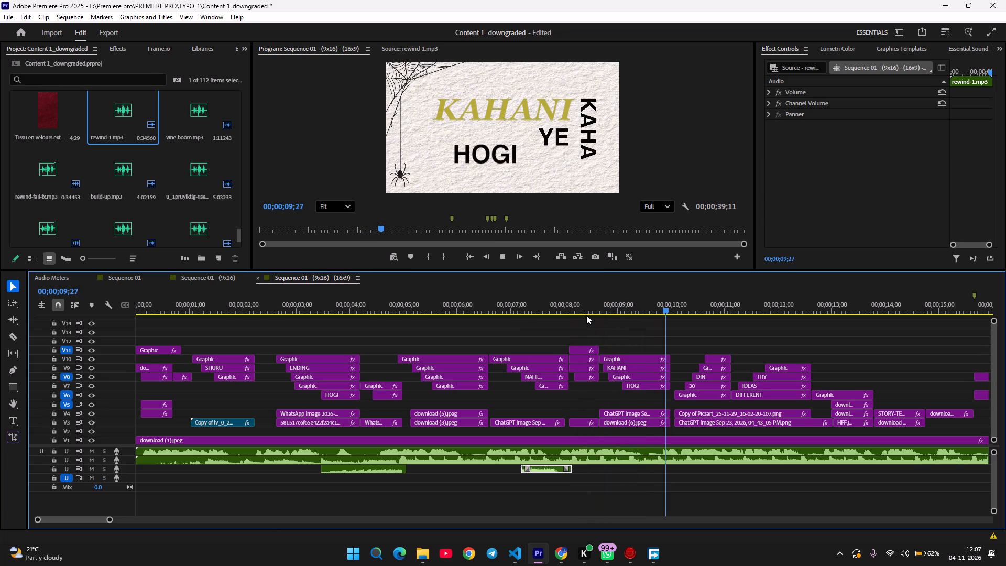
key(space)
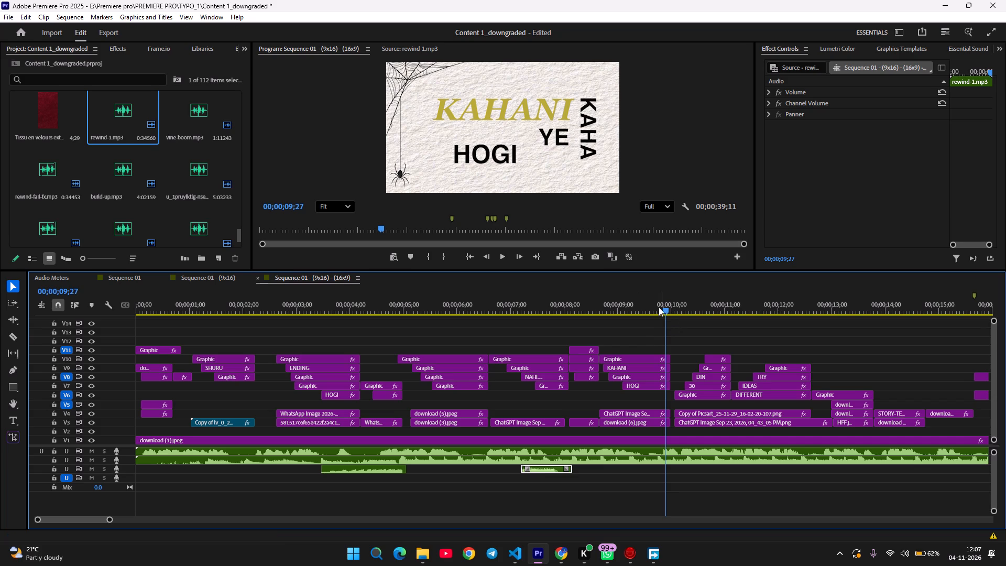
drag(669, 310, 553, 324)
key(space)
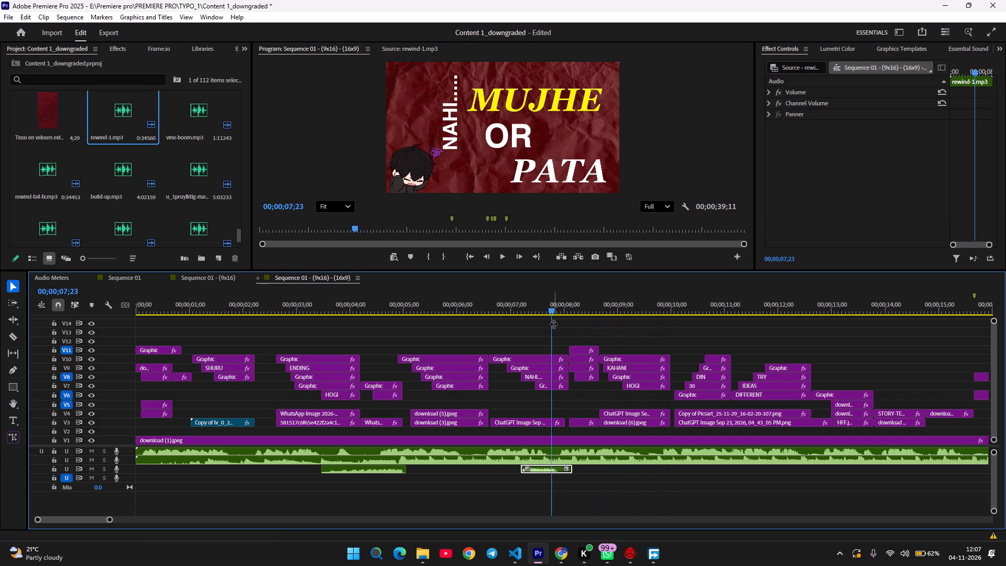
key(space)
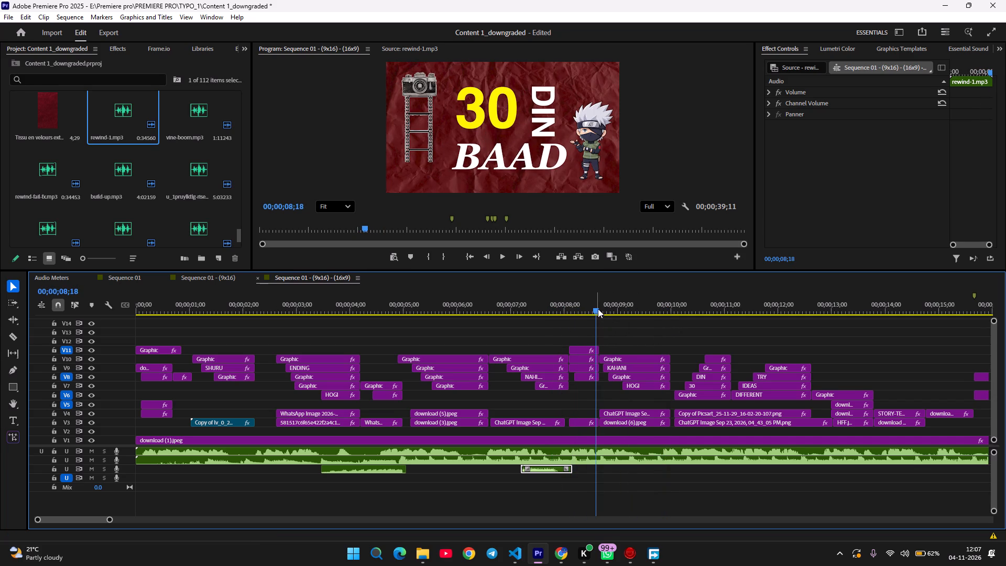
drag(597, 309, 592, 313)
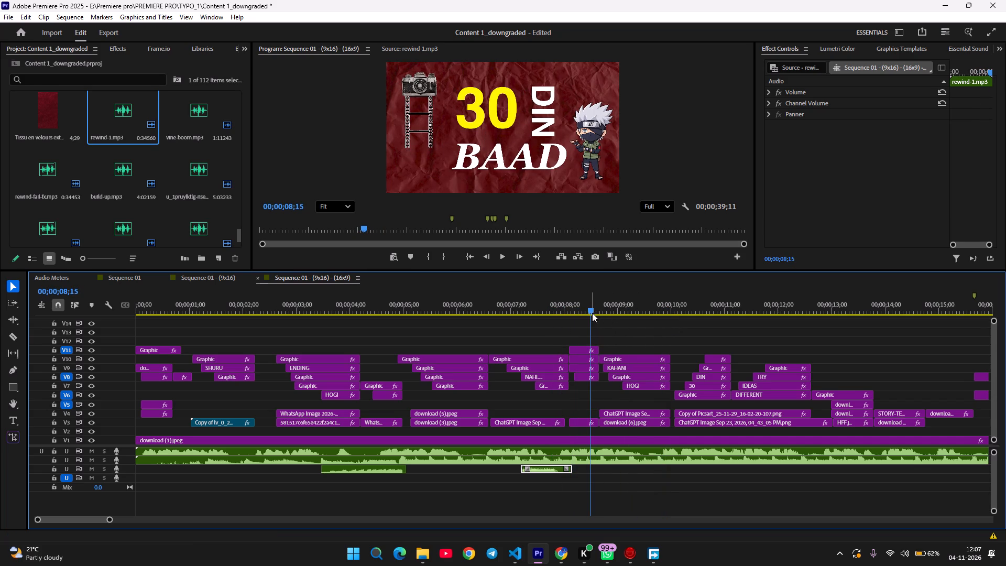
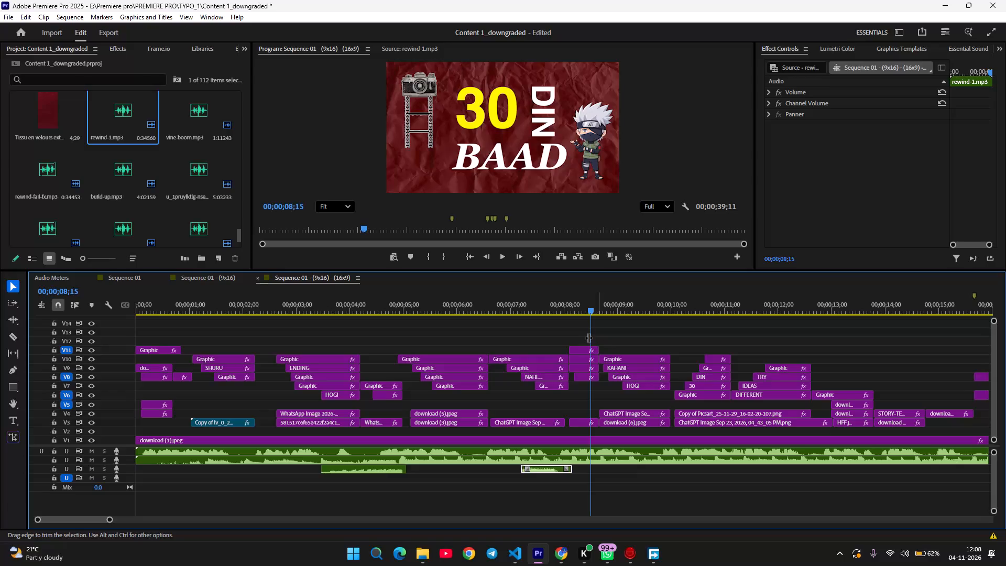
Play back the sequence from 00;00;07;12 to 00;00;08;09 and scrub back to check where the rewind-1.mp3 sound ends.
drag(590, 310, 532, 319)
key(space)
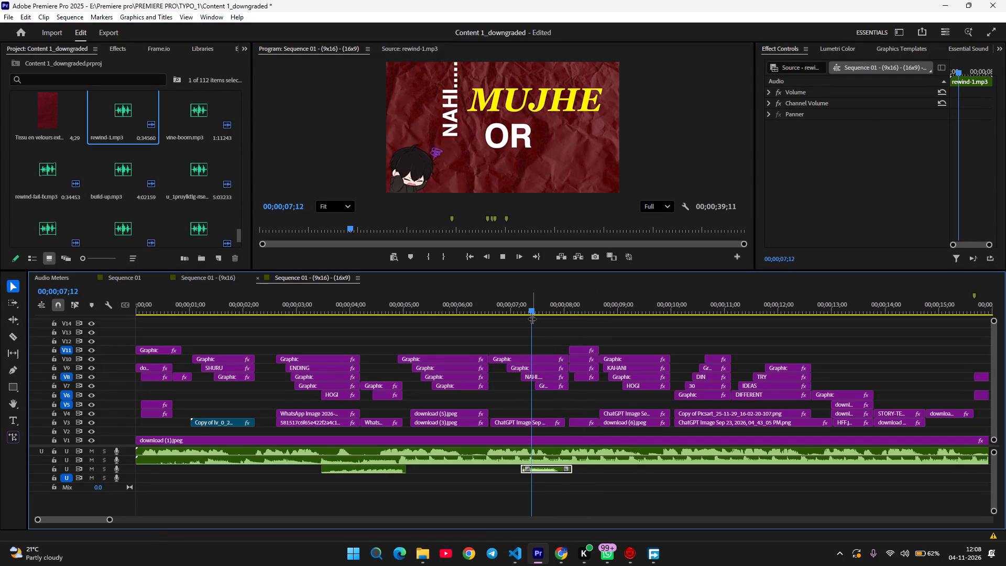
key(space)
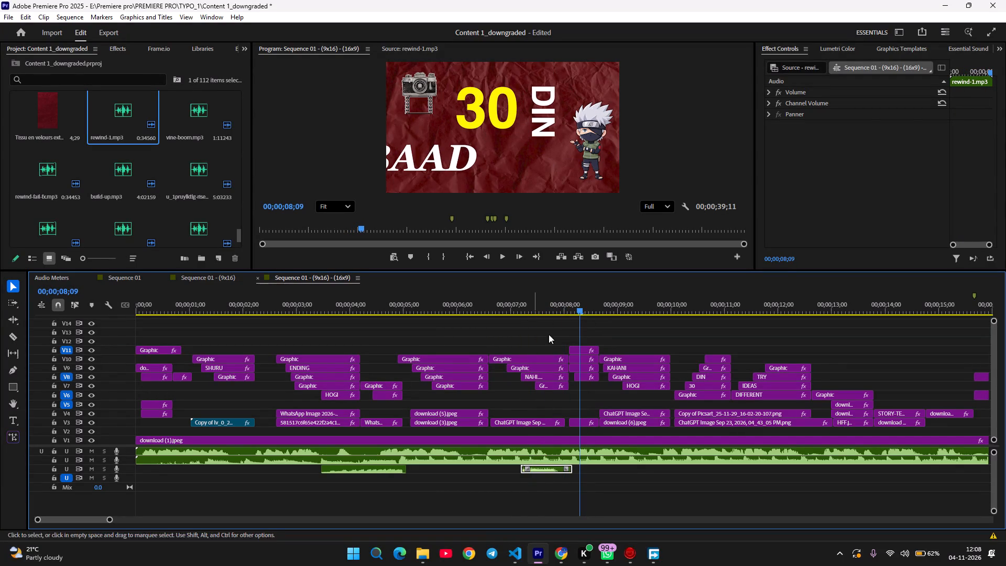
drag(578, 310, 554, 315)
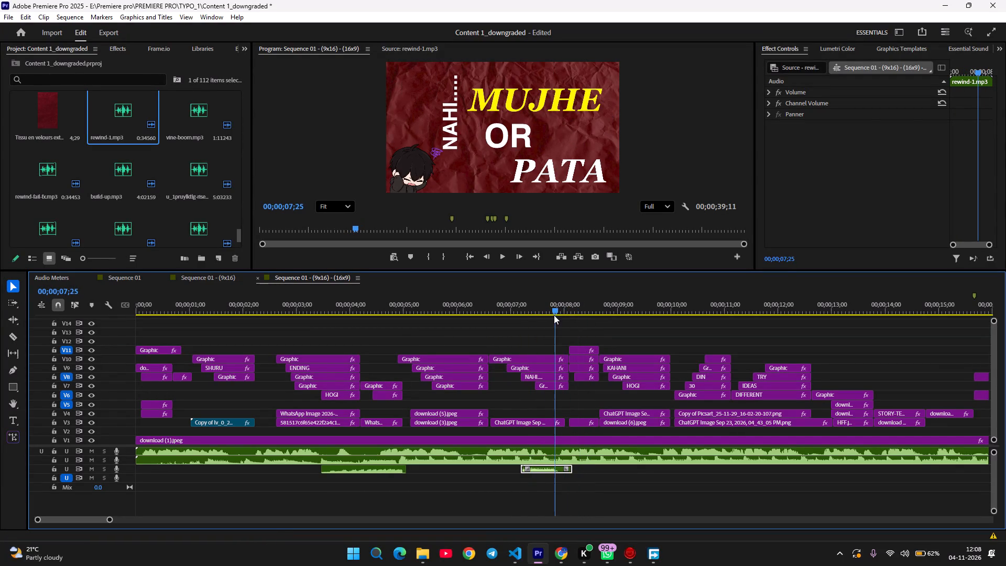
drag(554, 315, 563, 314)
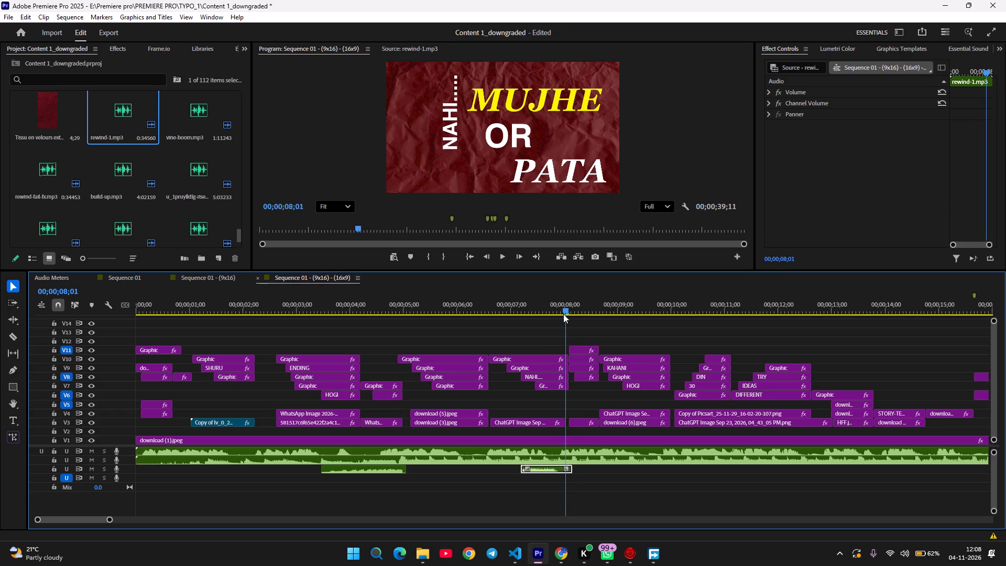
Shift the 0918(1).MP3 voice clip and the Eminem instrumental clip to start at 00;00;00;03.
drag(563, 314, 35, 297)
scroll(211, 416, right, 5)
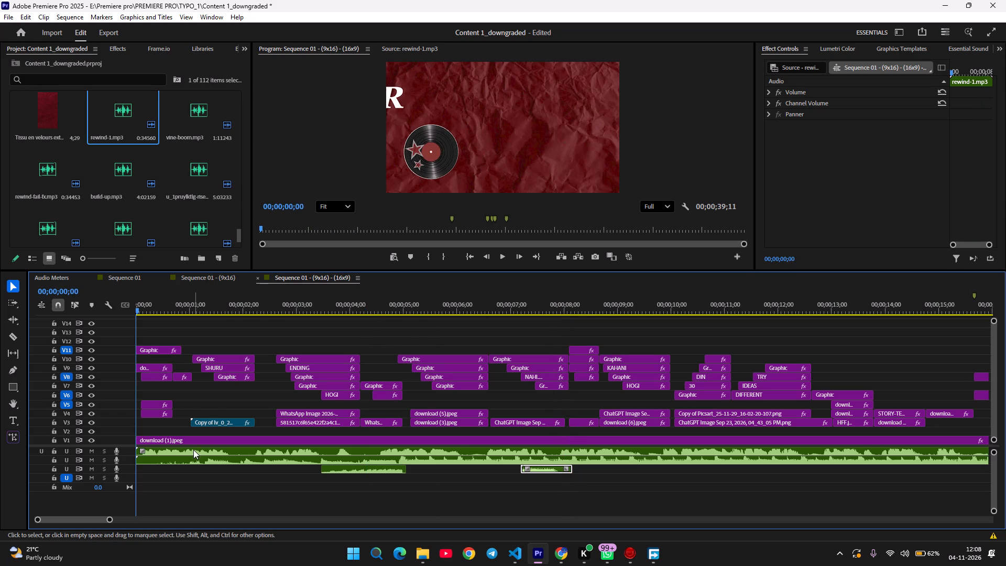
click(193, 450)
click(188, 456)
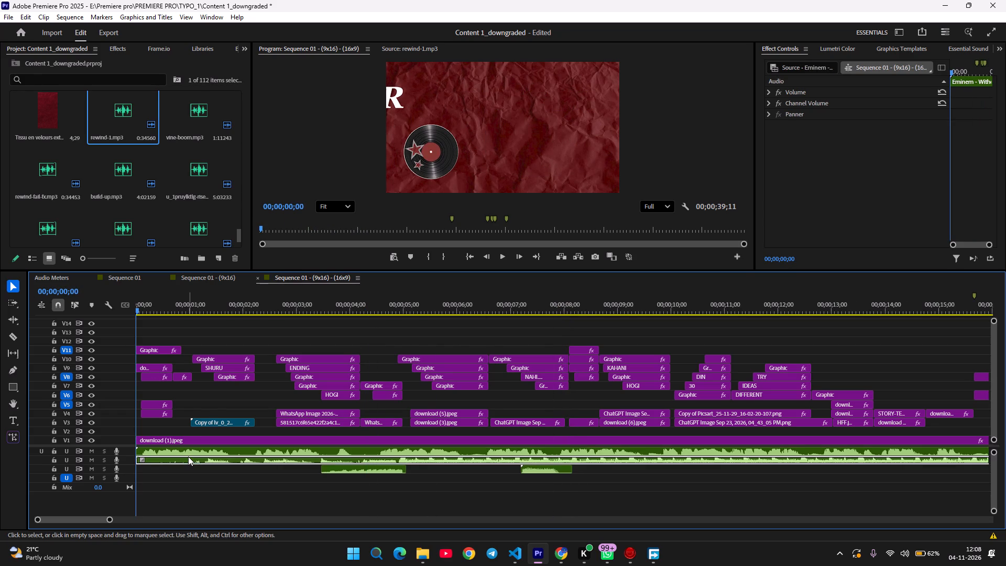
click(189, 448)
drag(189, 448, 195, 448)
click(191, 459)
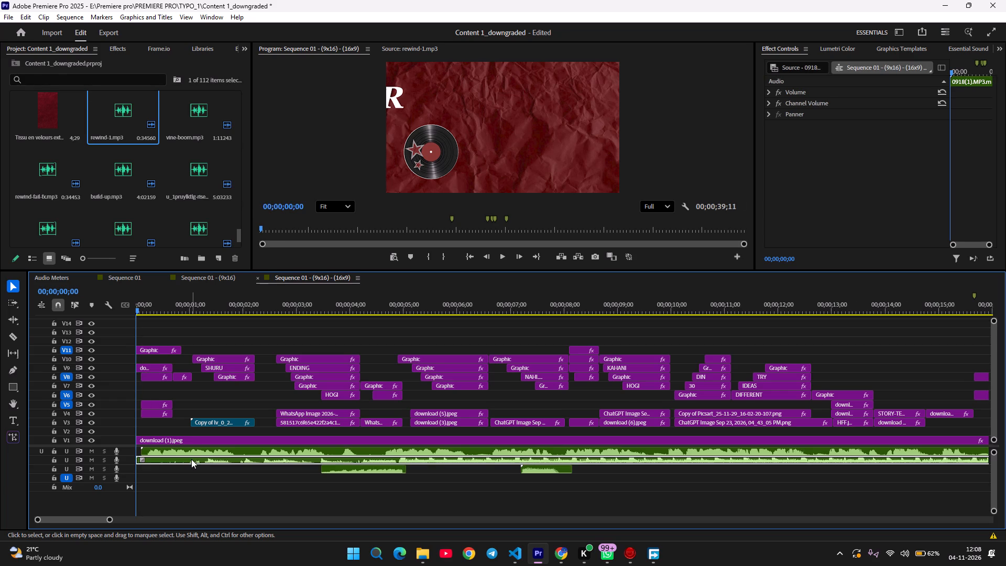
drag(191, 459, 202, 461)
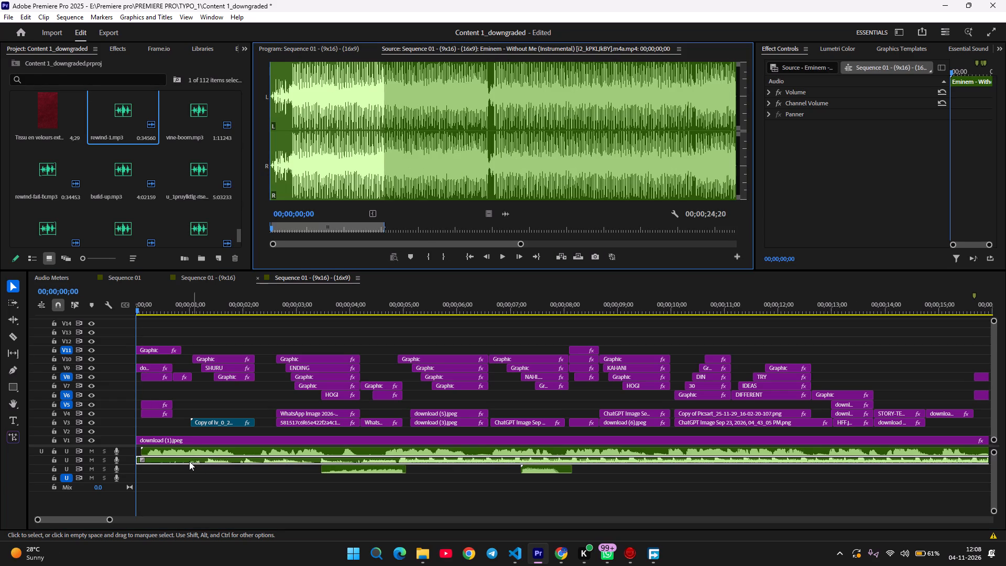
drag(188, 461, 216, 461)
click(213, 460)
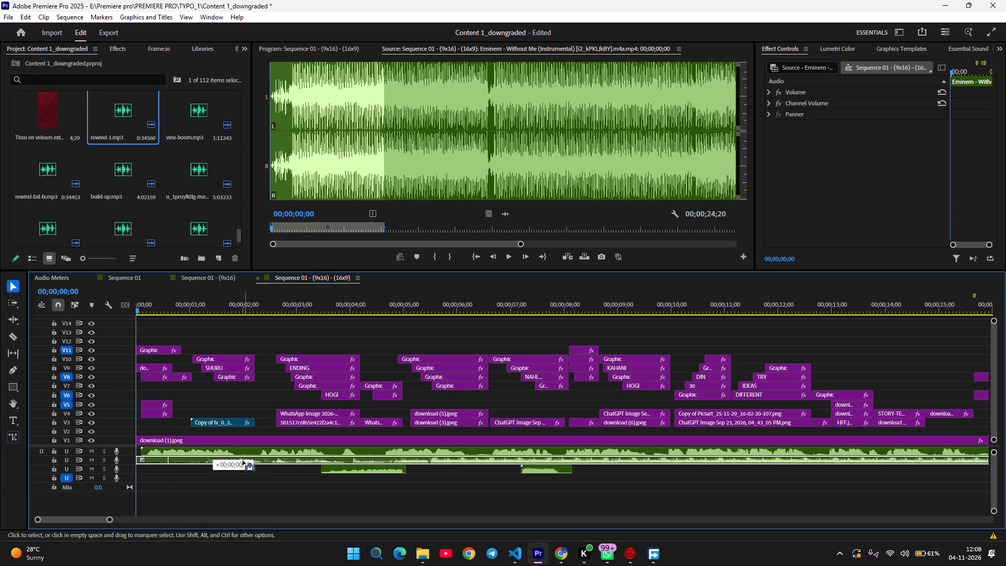
Play back the sequence from the start to about 00;00;04;10 to check the shifted voice and music against the text.
click(231, 492)
key(space)
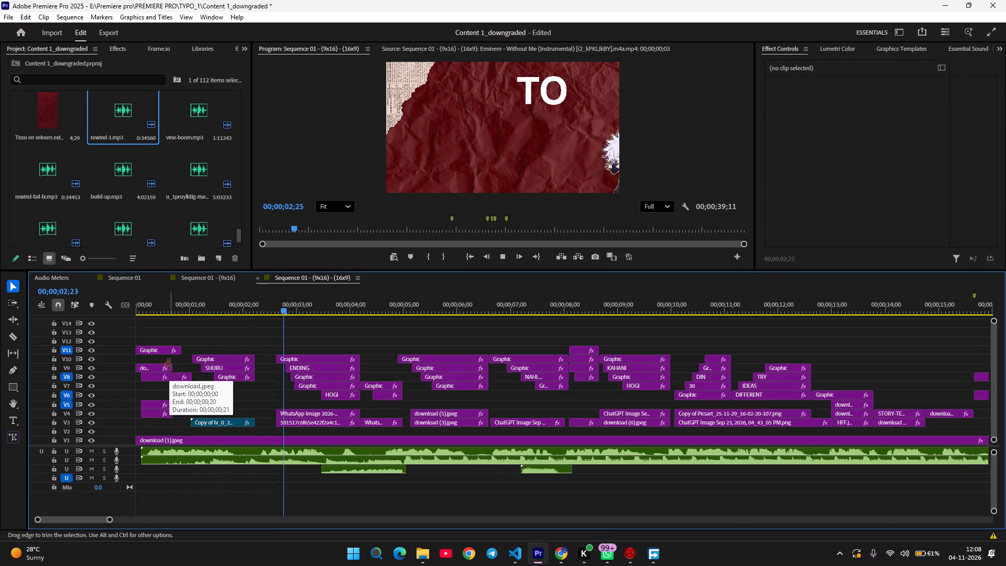
key(space)
key(space)
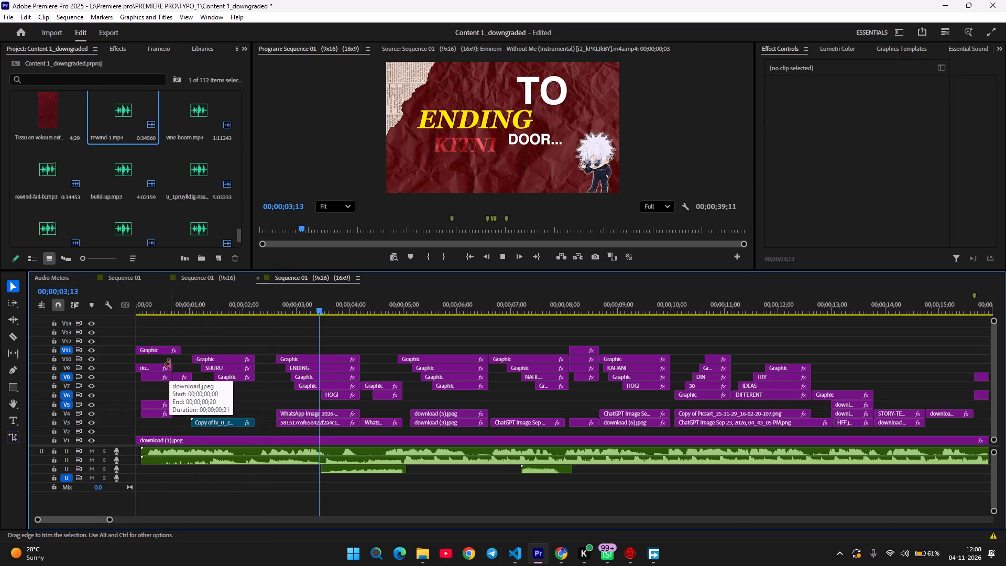
key(space)
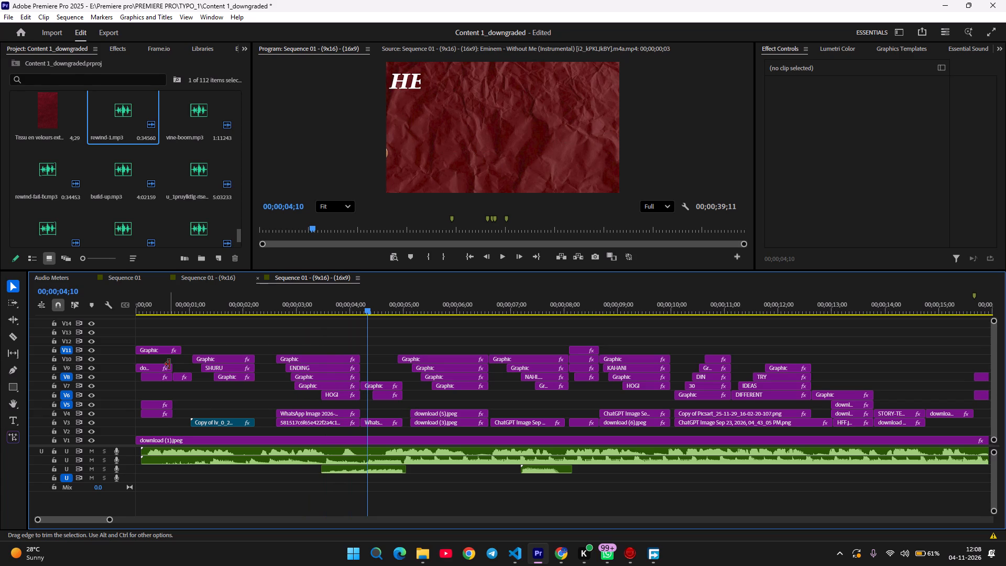
Move the 0918(1).MP3 voice clip and the Eminem instrumental clip to start at 00;00;00;09.
click(152, 450)
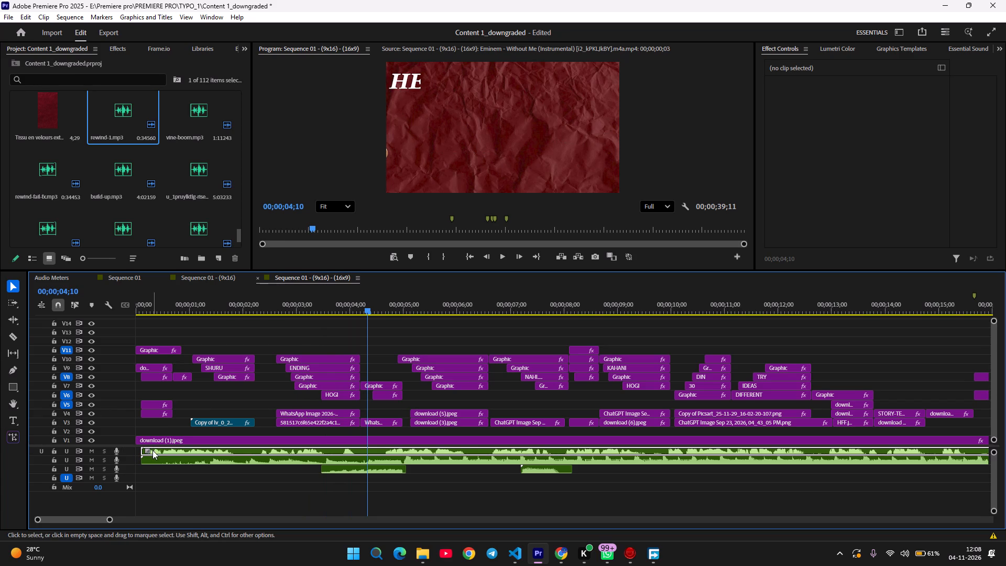
drag(152, 450, 164, 451)
drag(163, 451, 179, 452)
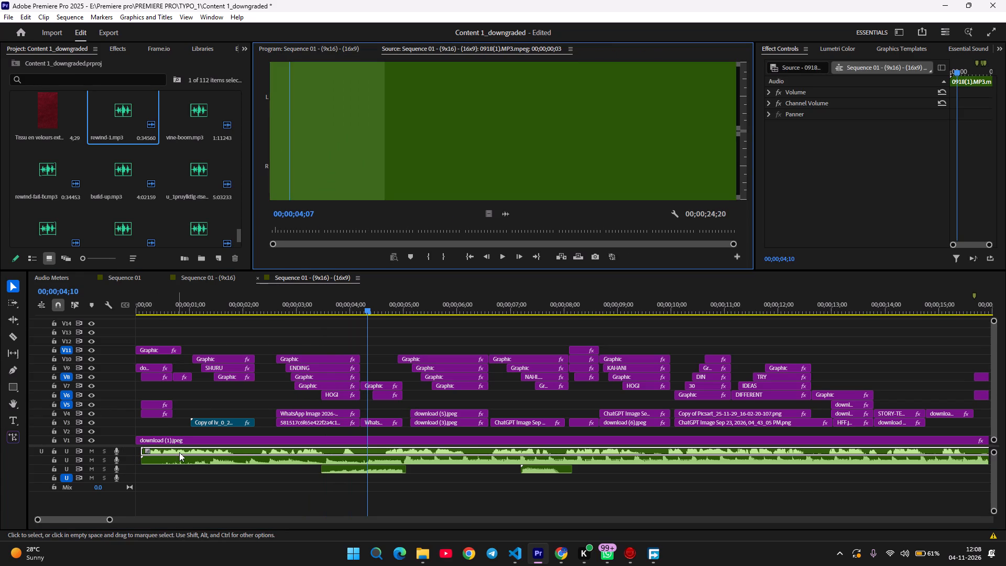
drag(179, 452, 178, 452)
drag(170, 451, 170, 447)
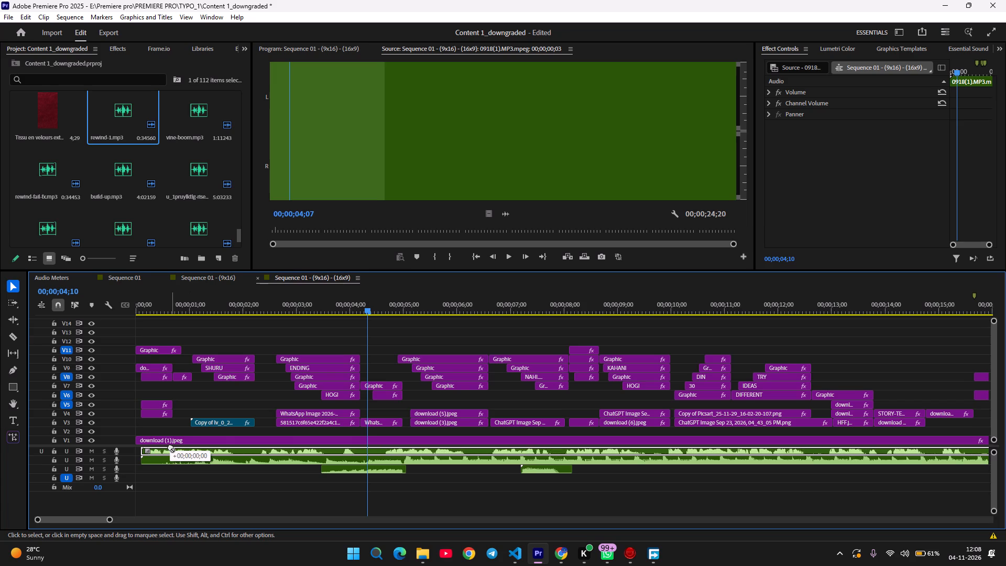
drag(170, 447, 174, 448)
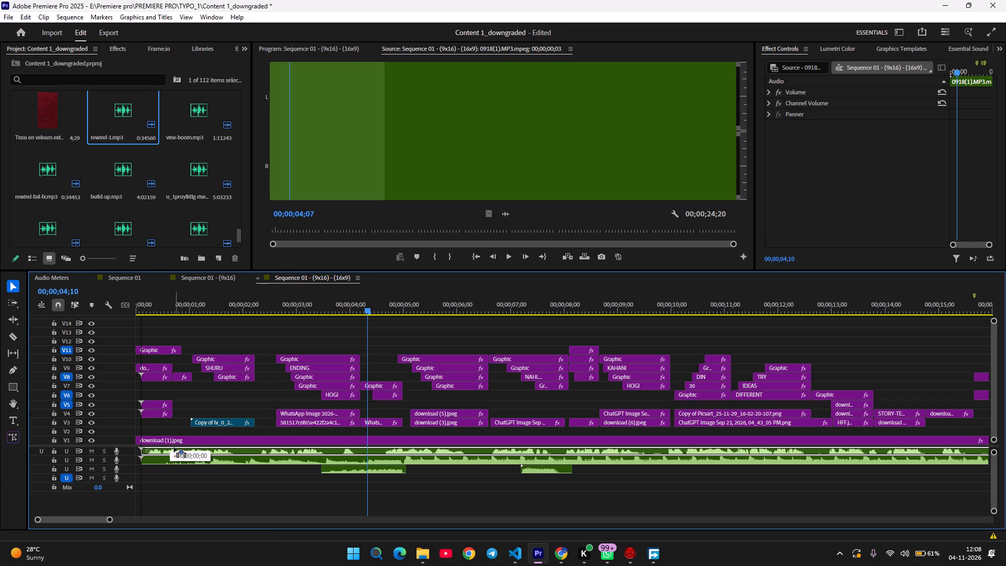
drag(174, 448, 183, 450)
drag(180, 450, 179, 450)
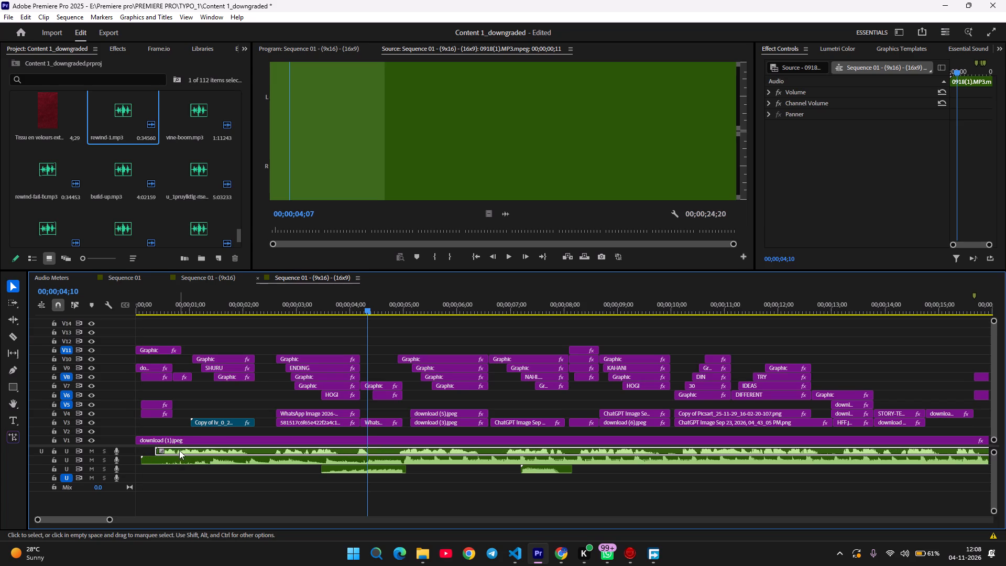
drag(179, 450, 173, 451)
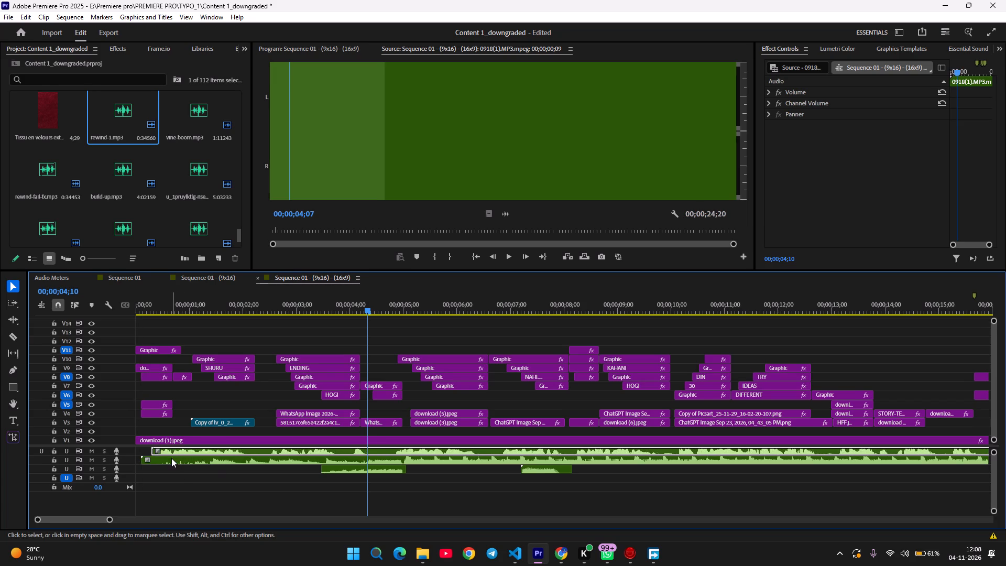
drag(171, 458, 179, 457)
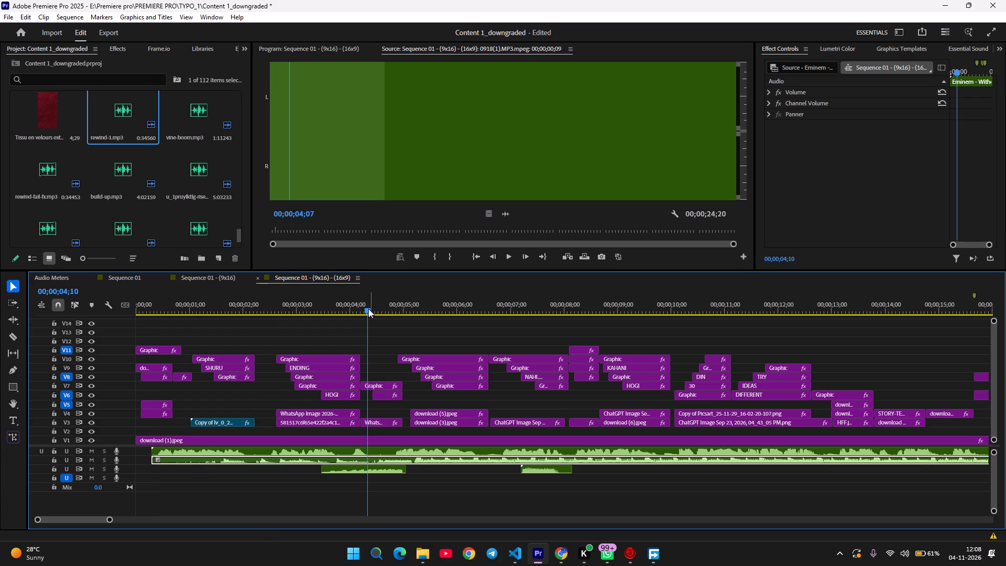
Play back the sequence from the start up to about 00;00;14;23 to check the voice and music sync with the text animations.
drag(368, 309, 102, 293)
key(space)
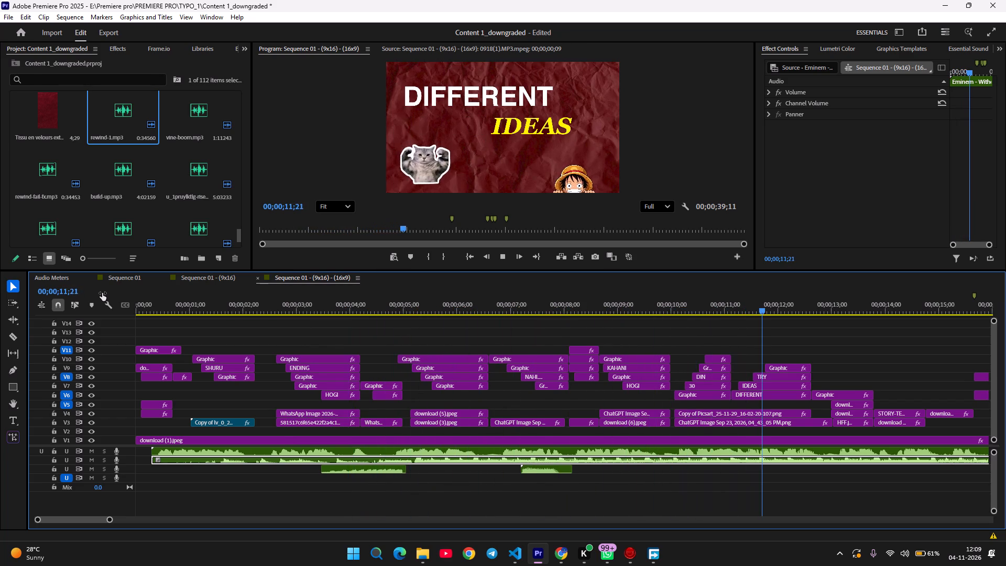
key(space)
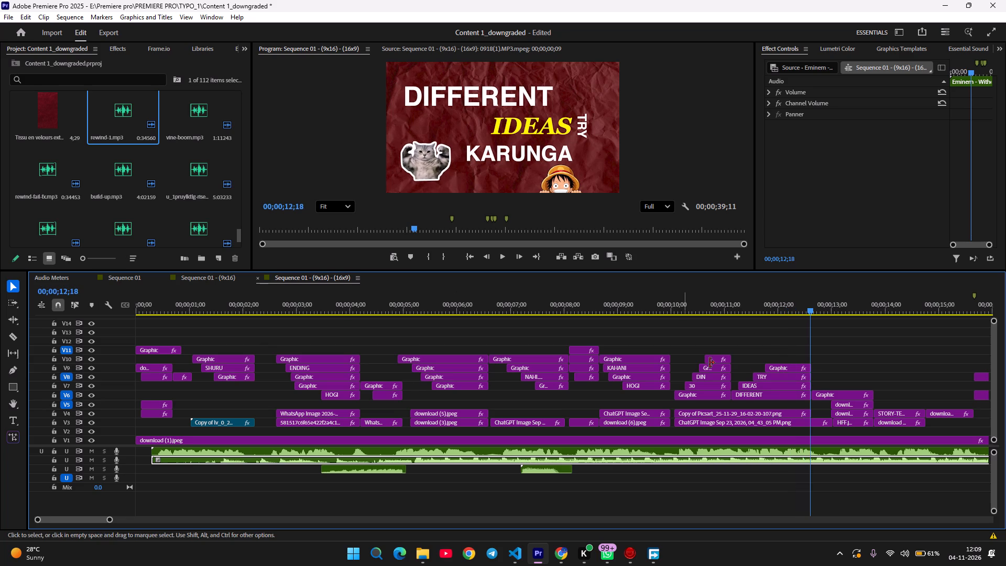
drag(812, 310, 184, 309)
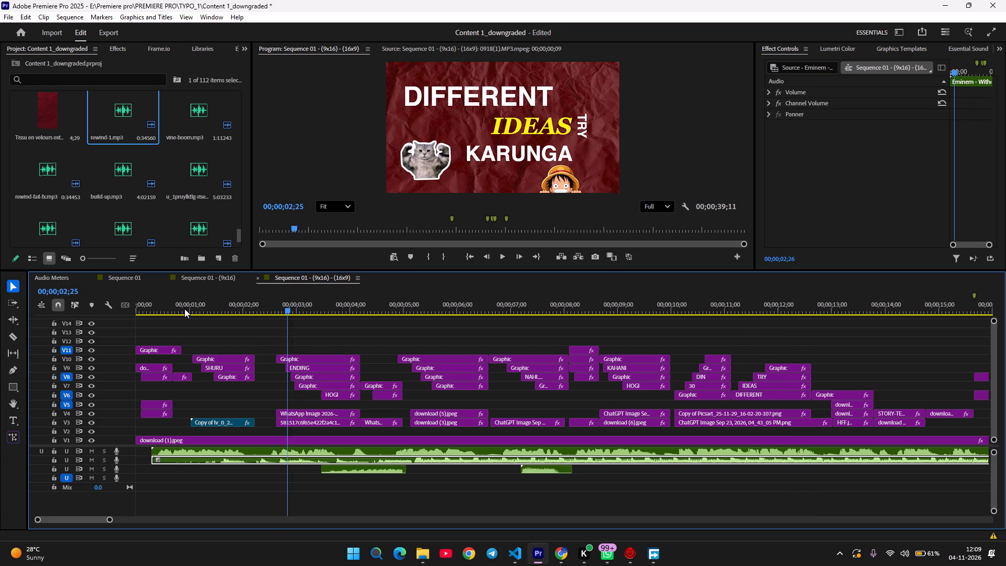
drag(184, 309, 7, 301)
key(space)
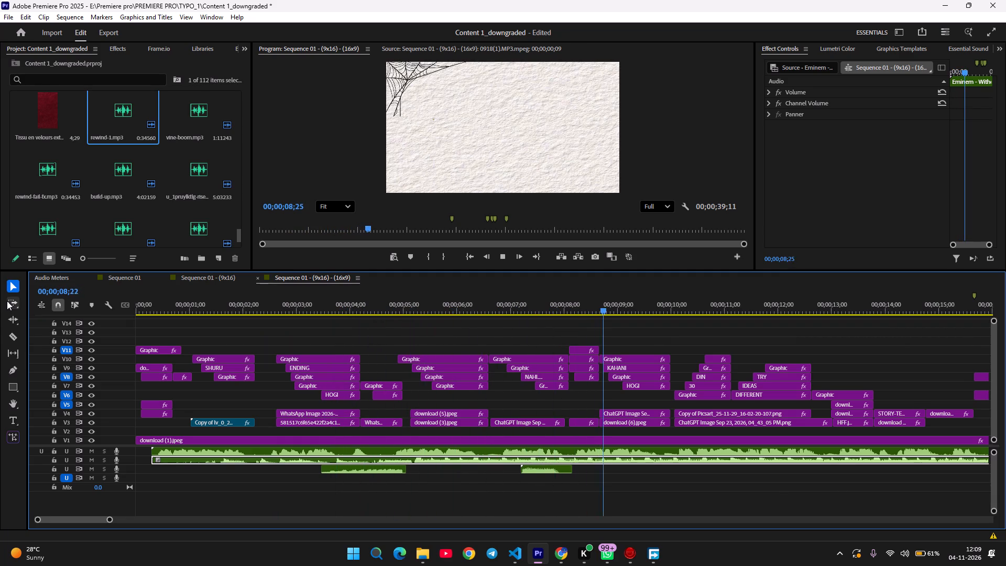
key(space)
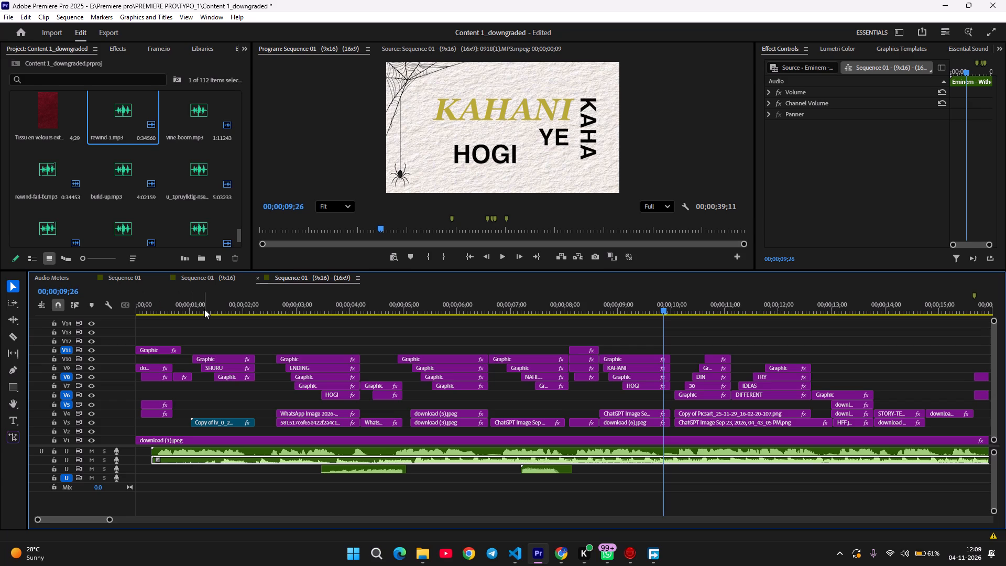
key(space)
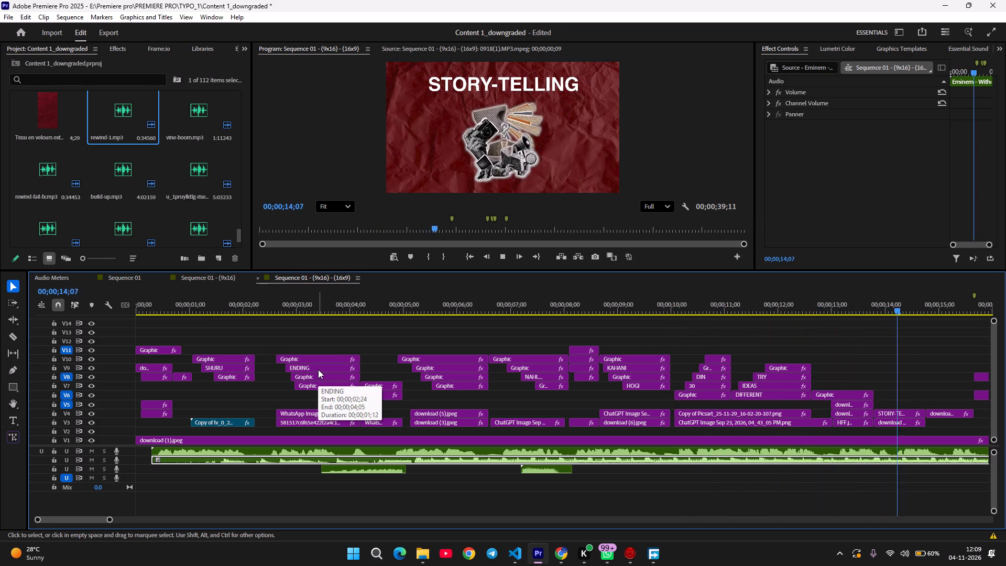
key(space)
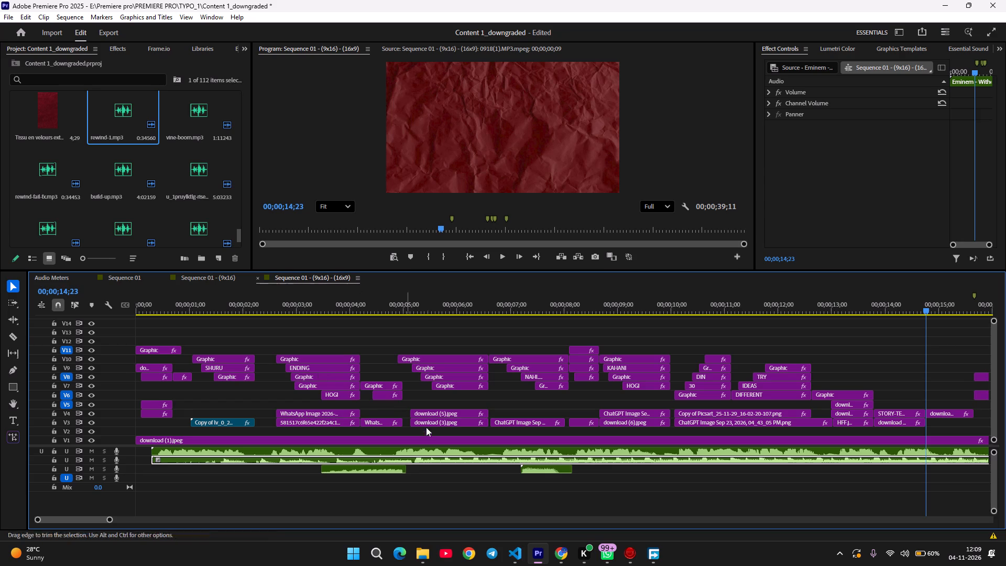
Find ding-sound-effect_2.mp3 in the project media and preview it as a source clip.
scroll(136, 193, down, 1)
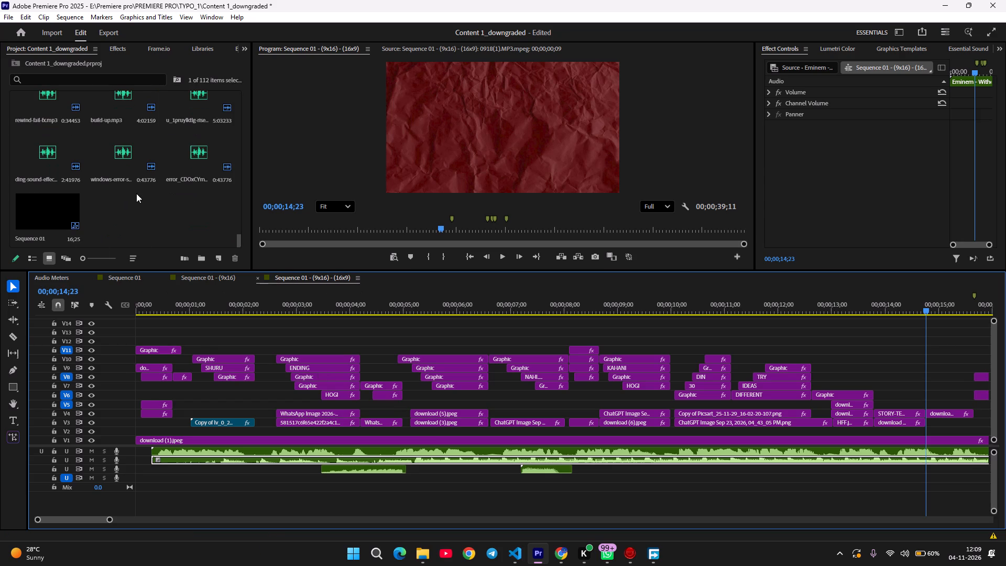
scroll(136, 193, down, 1)
click(54, 159)
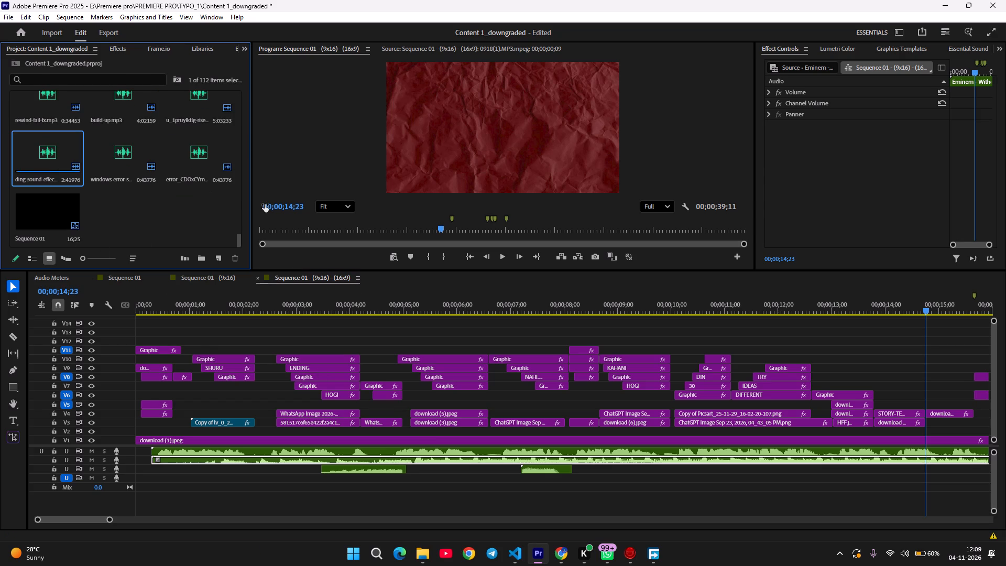
double_click(44, 148)
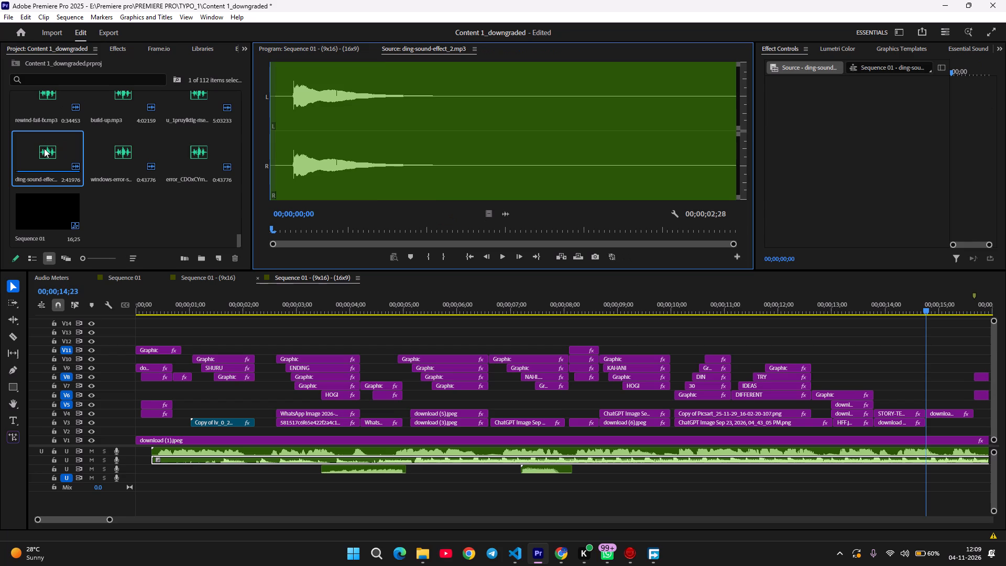
click(503, 260)
click(503, 260)
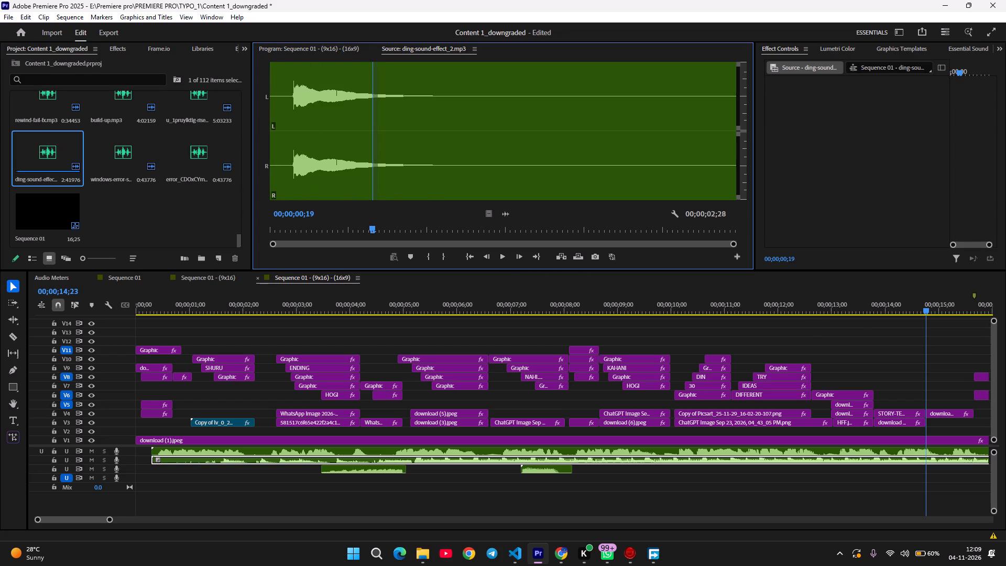
Place ding-sound-effect_2.mp3 on the third audio track at 00;00;13;26, where the STORY-TELLING text begins, and play it back.
drag(926, 313, 884, 321)
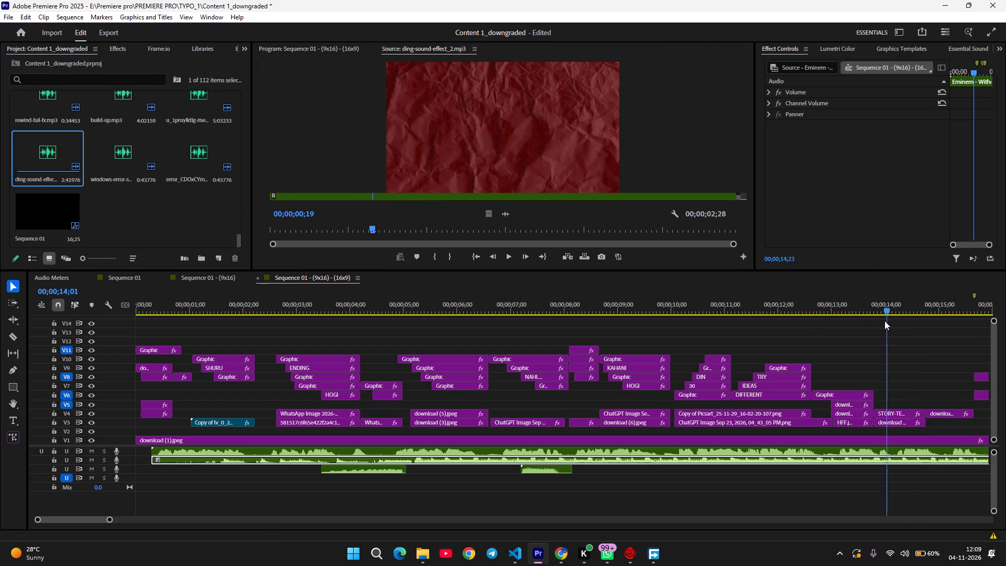
drag(884, 321, 878, 322)
drag(60, 159, 880, 467)
key(space)
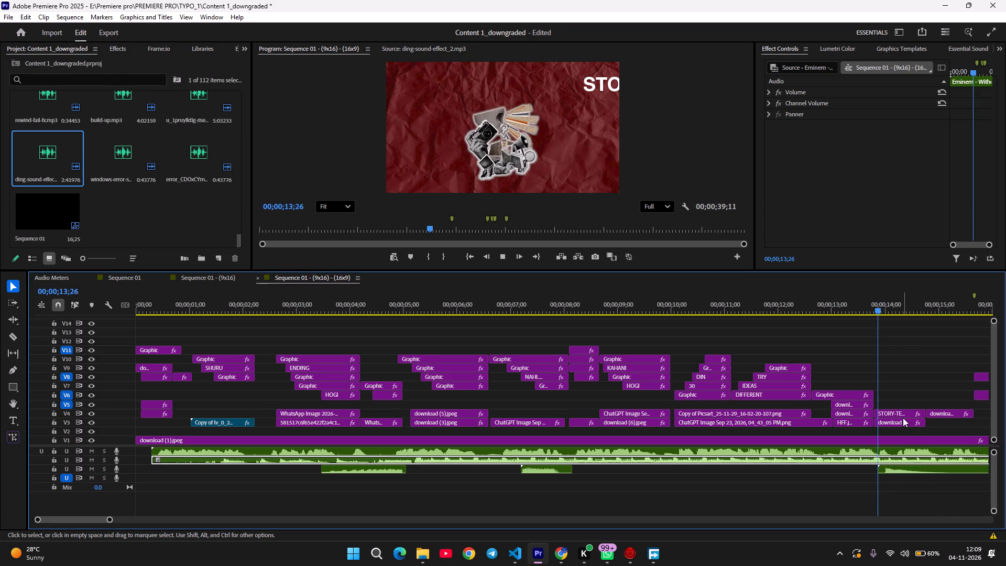
key(space)
Place the windows-error sound on the fourth audio track at about 00;00;14;23, where the cat-and-laptop image begins, and play it back.
scroll(903, 418, left, 1)
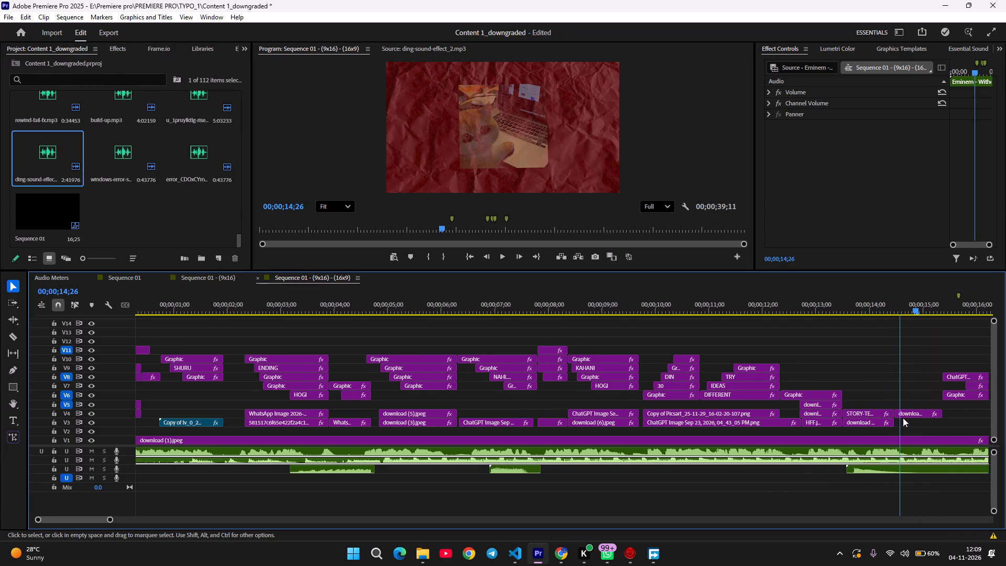
scroll(903, 418, left, 1)
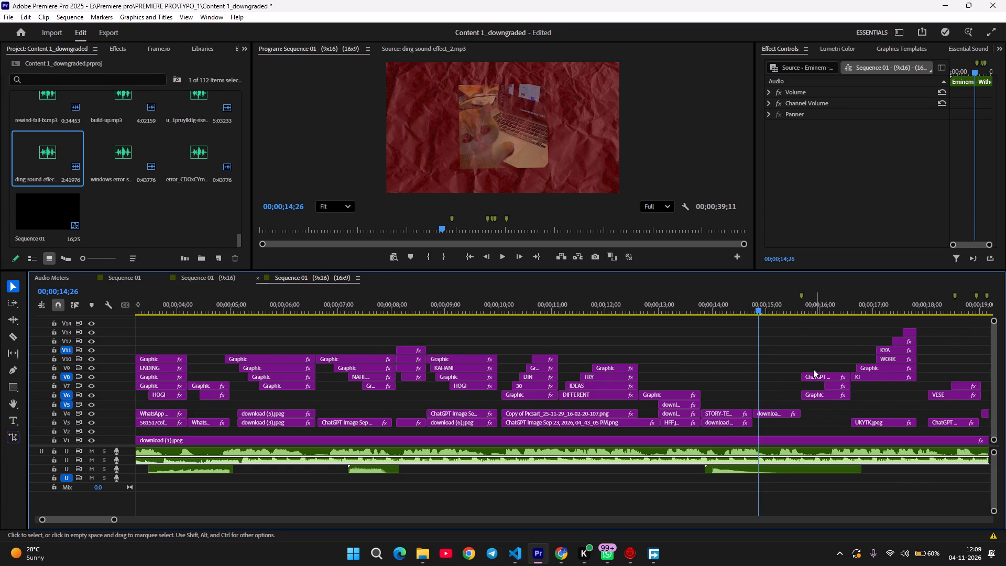
scroll(127, 115, up, 1)
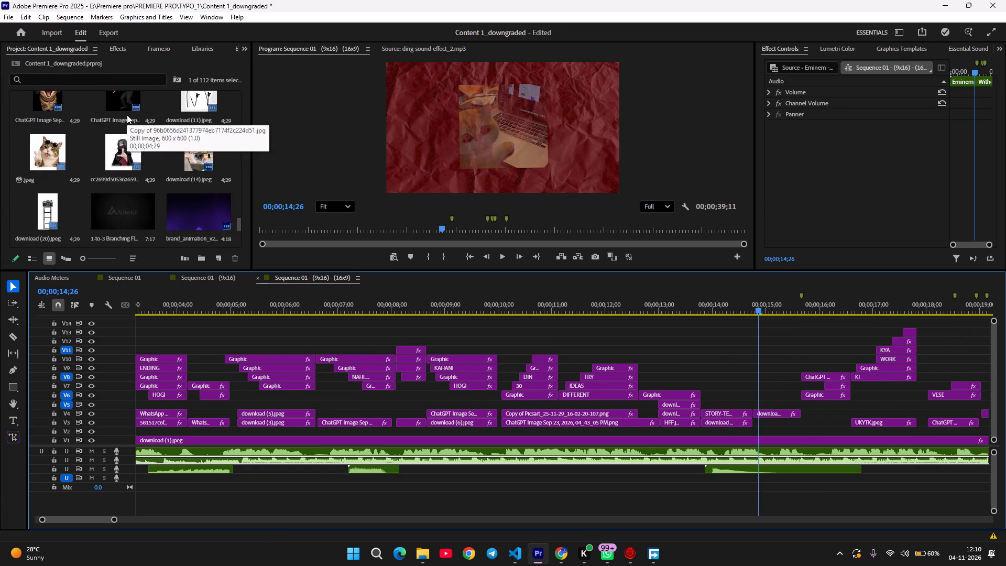
scroll(127, 115, up, 1)
scroll(138, 172, down, 6)
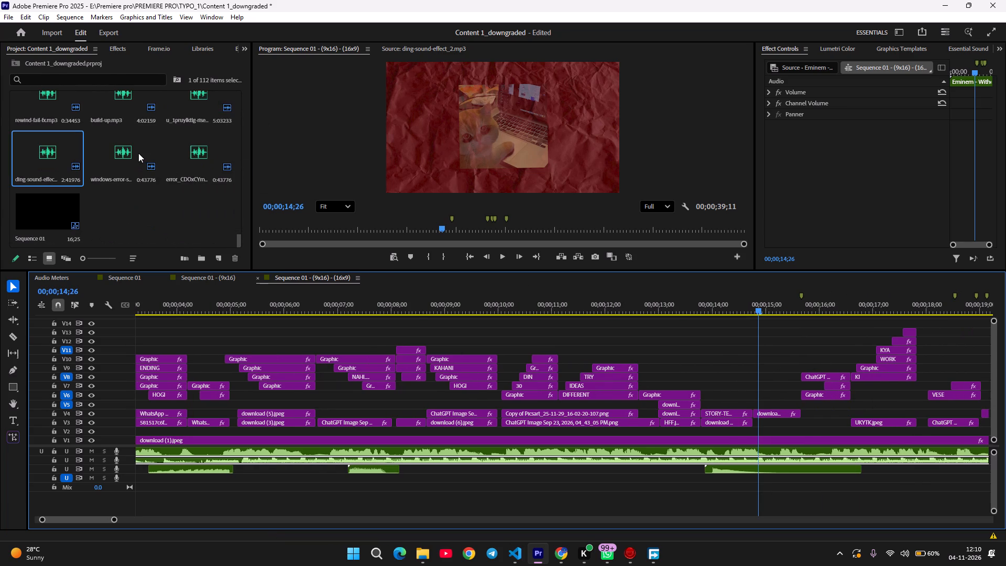
click(125, 155)
drag(125, 155, 483, 357)
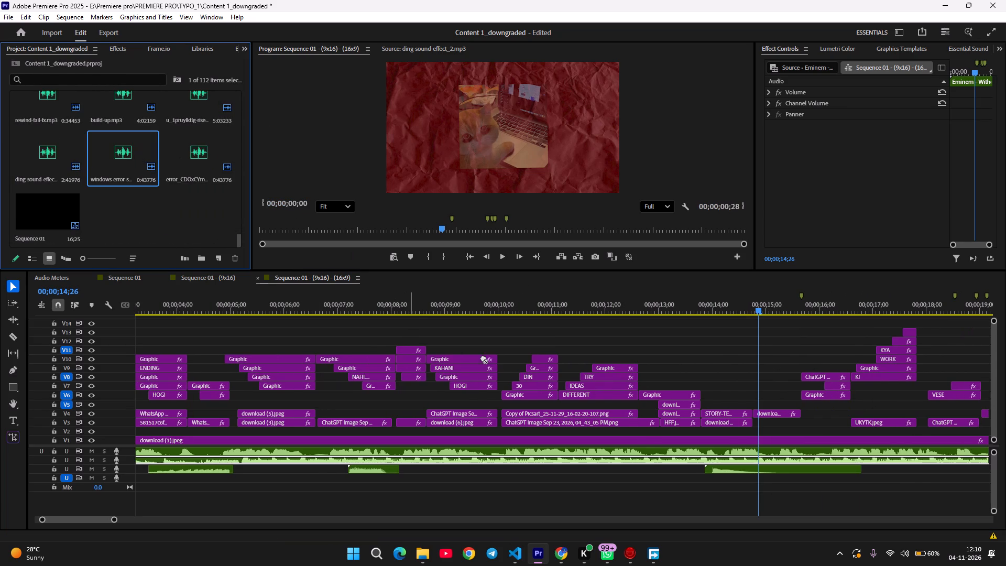
drag(483, 357, 751, 480)
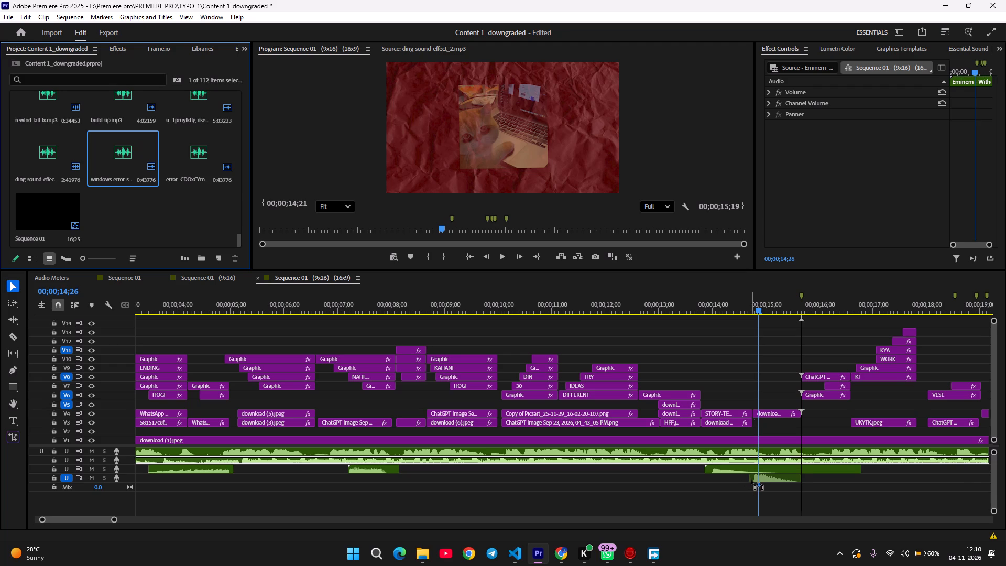
drag(751, 480, 752, 480)
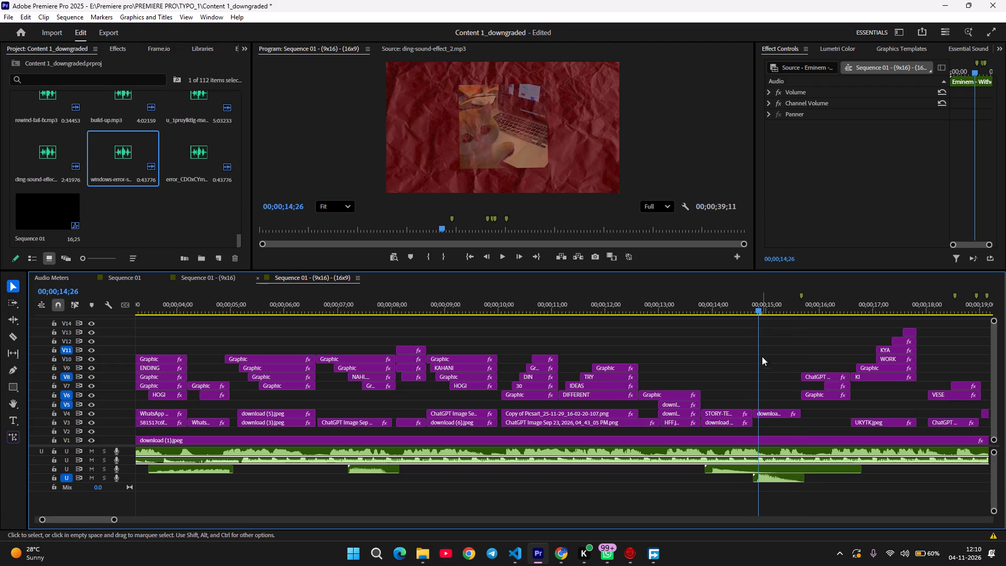
drag(758, 310, 703, 317)
key(space)
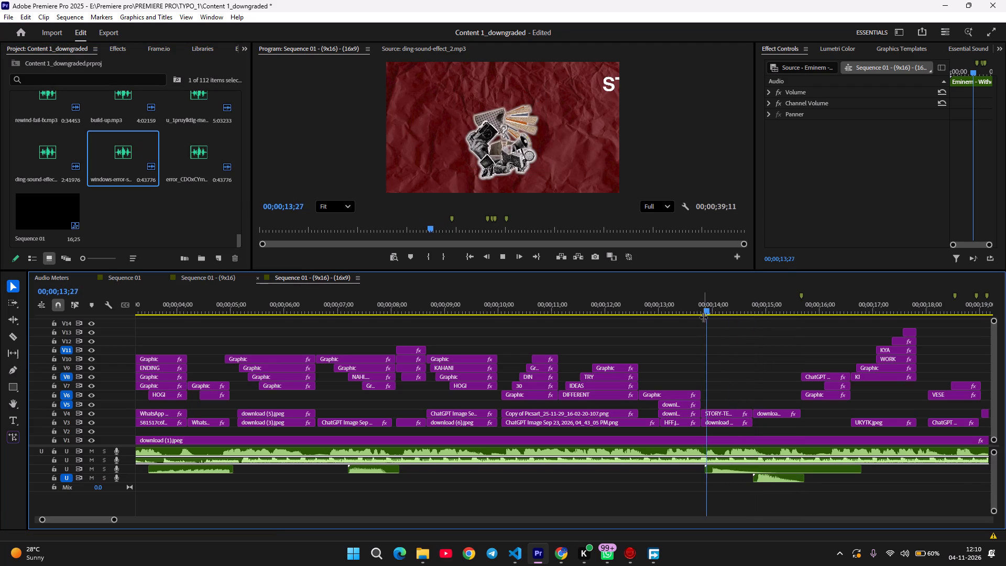
key(space)
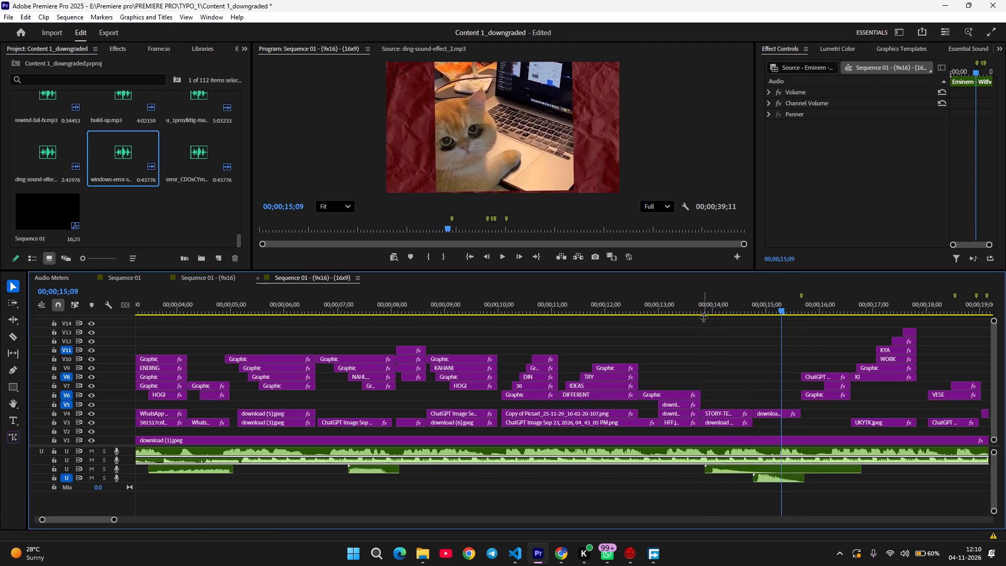
Shift the windows-error clip slightly later, to about 00;00;14;27, and play back from 00;00;14;01 to about 00;00;19;06.
drag(768, 477, 770, 477)
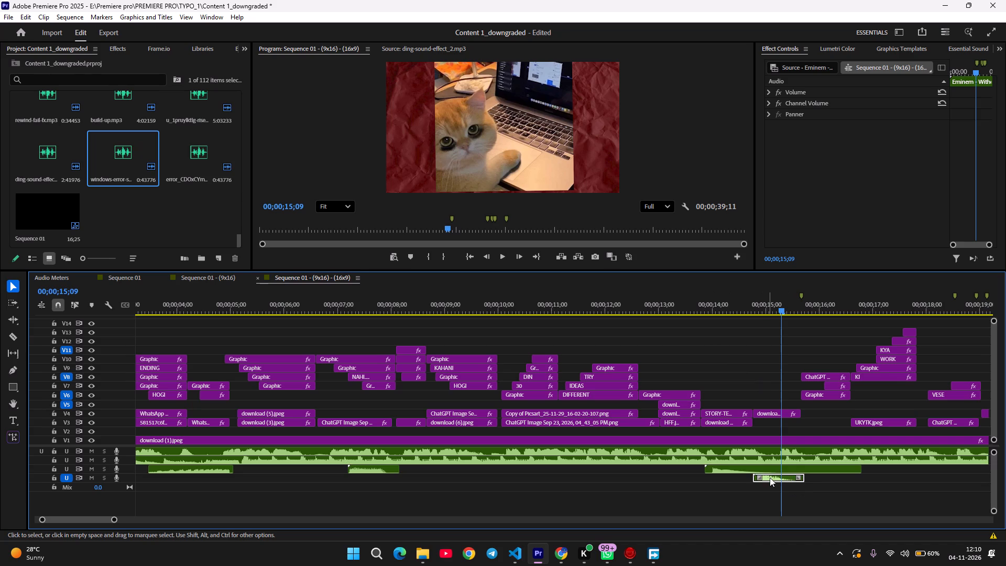
drag(770, 477, 775, 477)
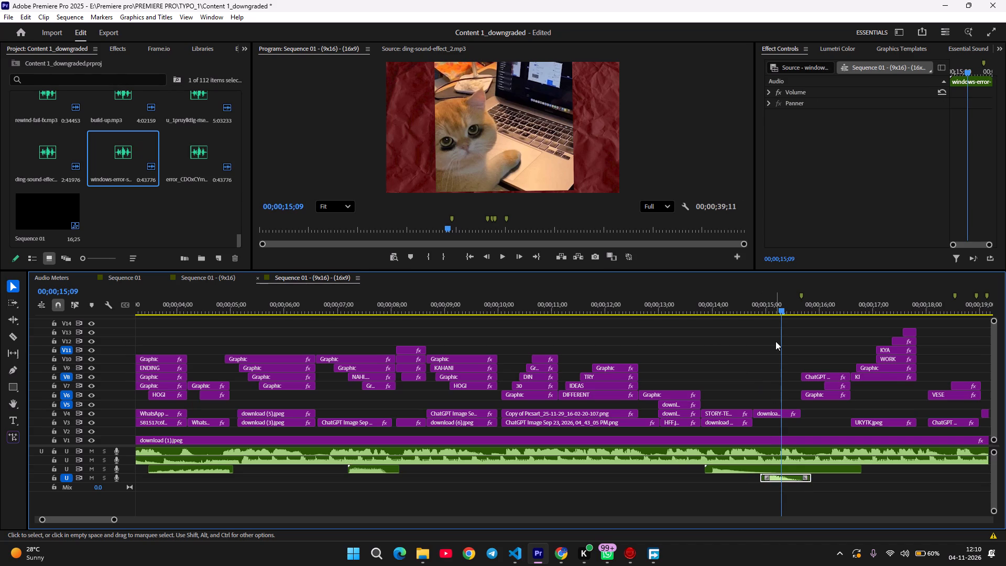
drag(782, 307, 716, 307)
key(space)
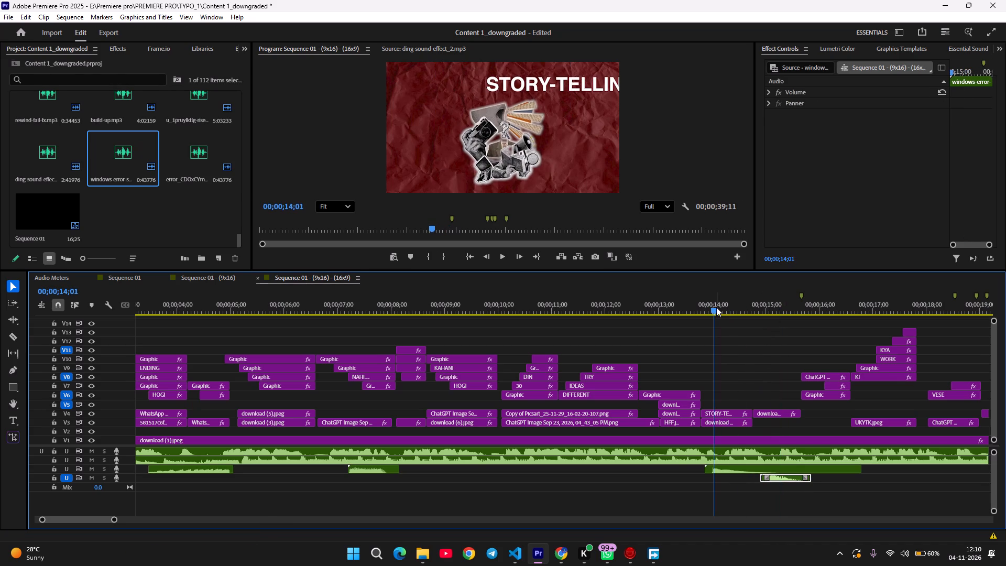
key(space)
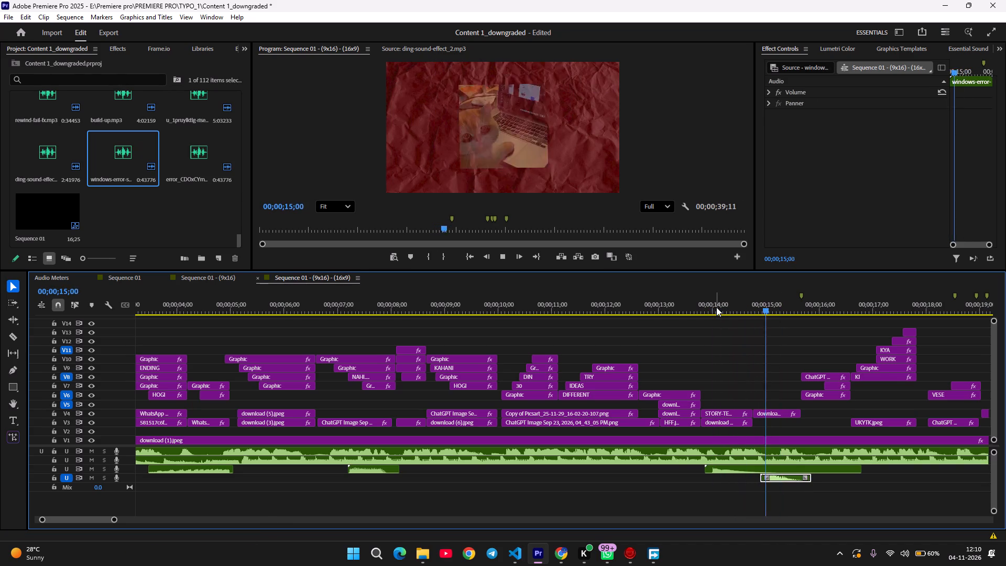
key(space)
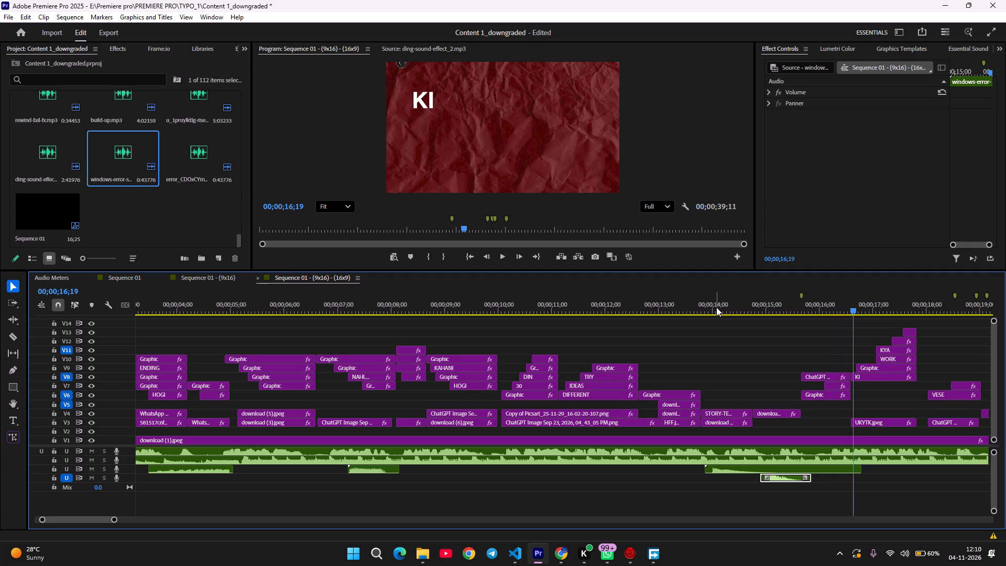
key(space)
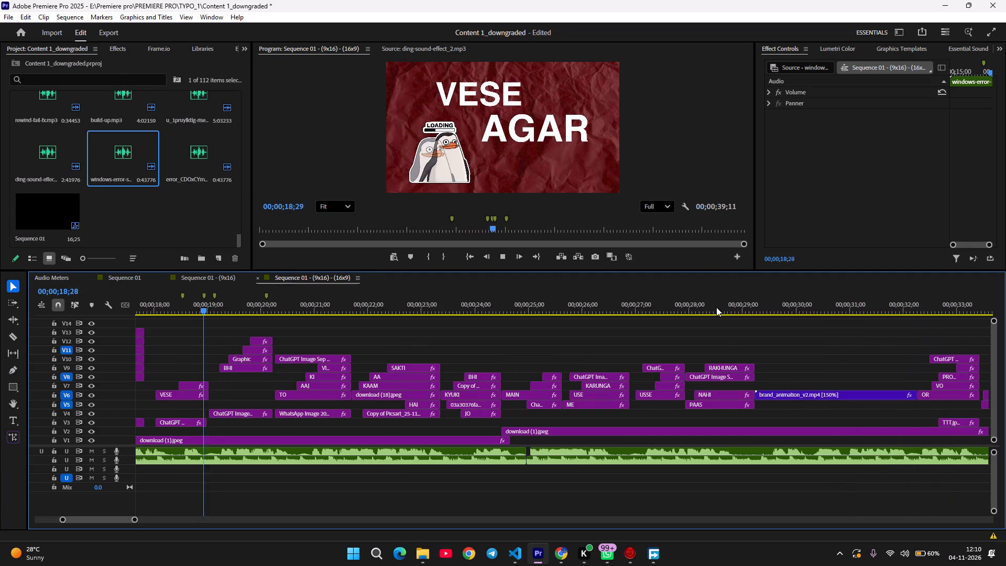
key(space)
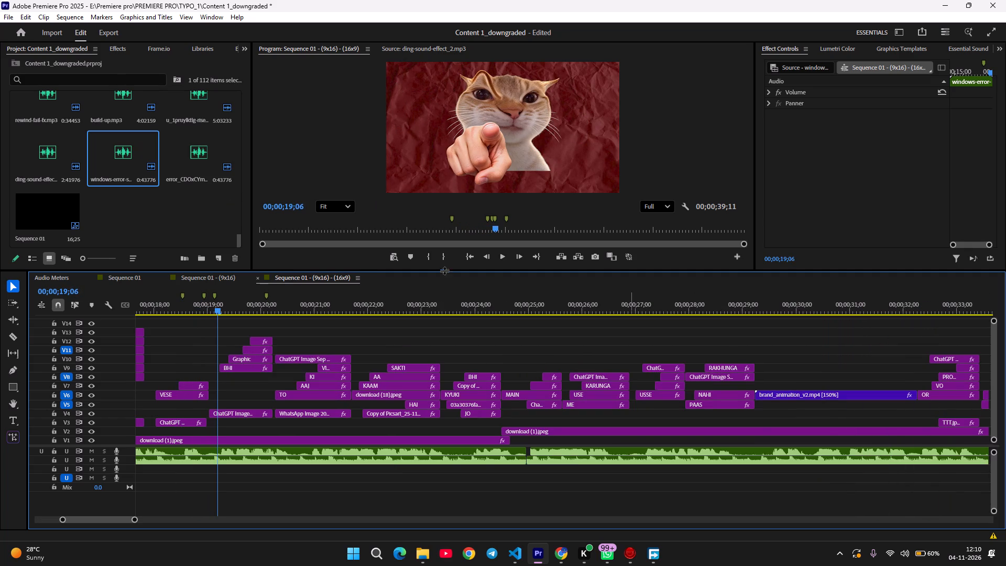
Find u_1pruylktlg-riser-7-130957.mp3 in the project media and preview it as a source clip.
scroll(181, 192, down, 2)
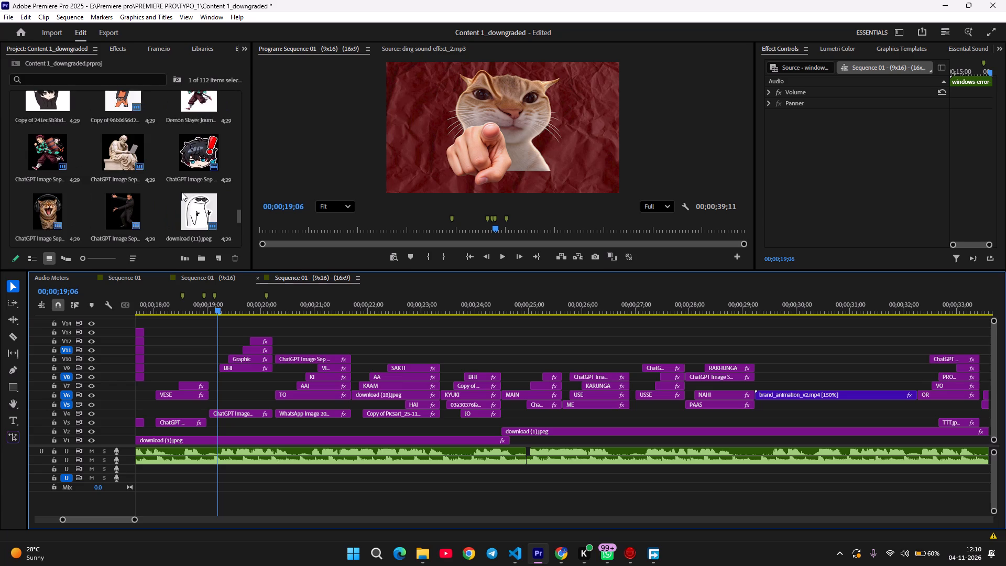
scroll(181, 192, down, 4)
double_click(204, 111)
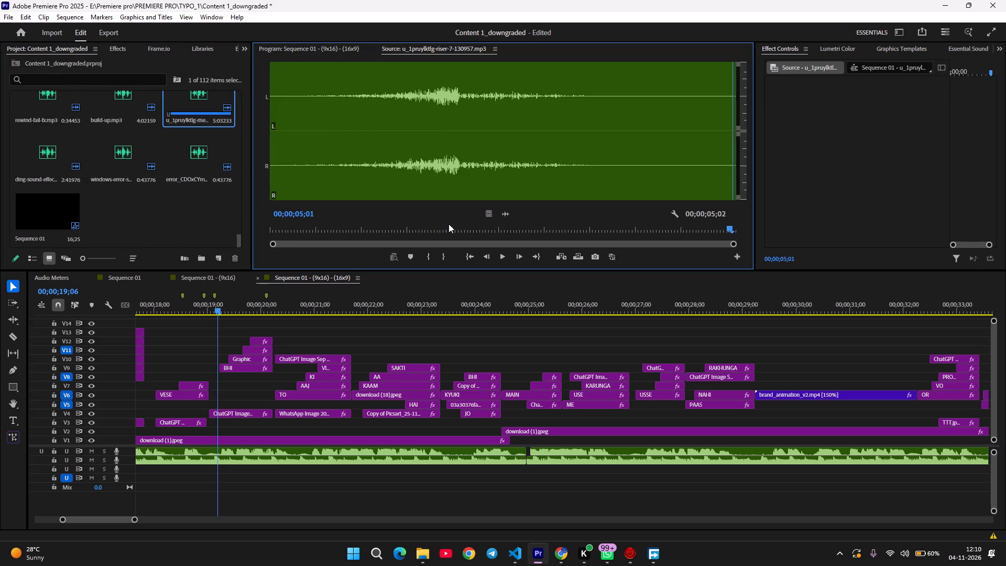
click(499, 257)
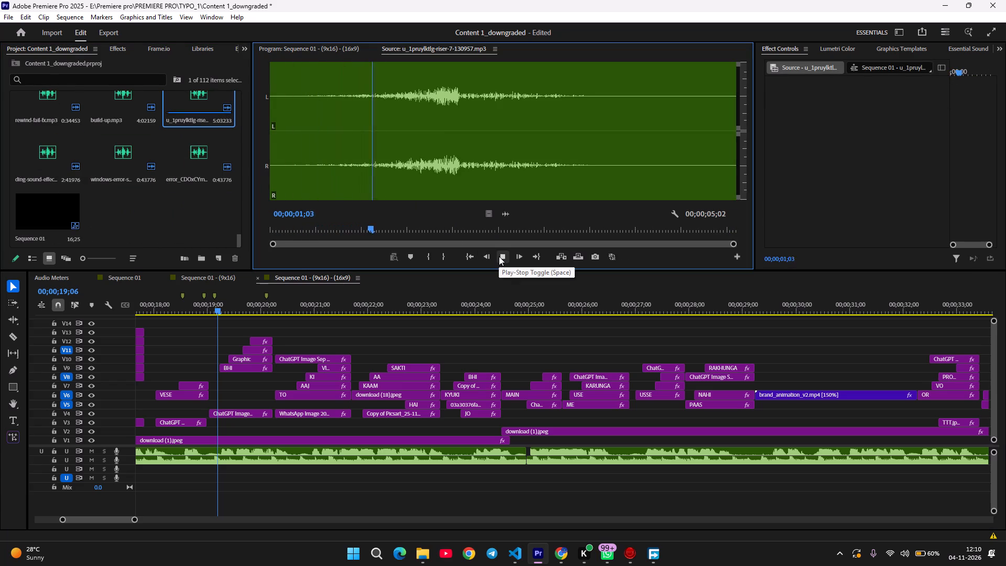
click(499, 256)
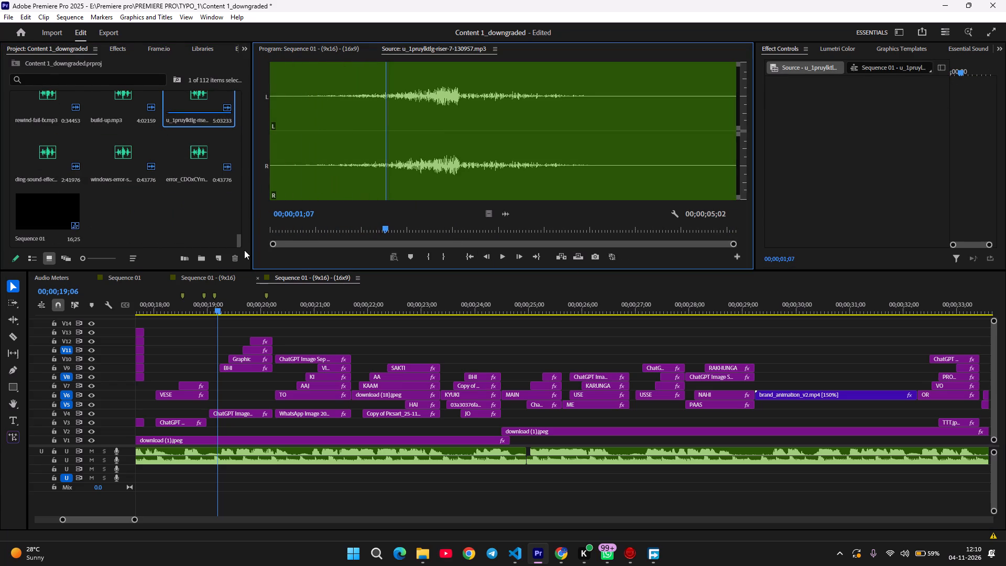
Place rewind-fail-fx.mp3 on the third audio track at 00;00;18;01, where the VESE text begins, and play it back.
click(45, 96)
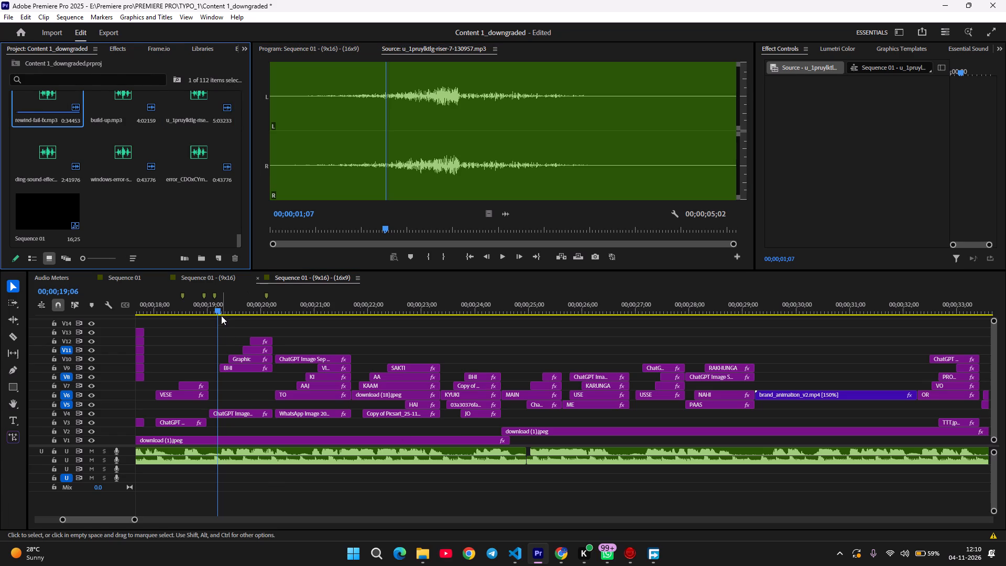
drag(216, 312, 155, 316)
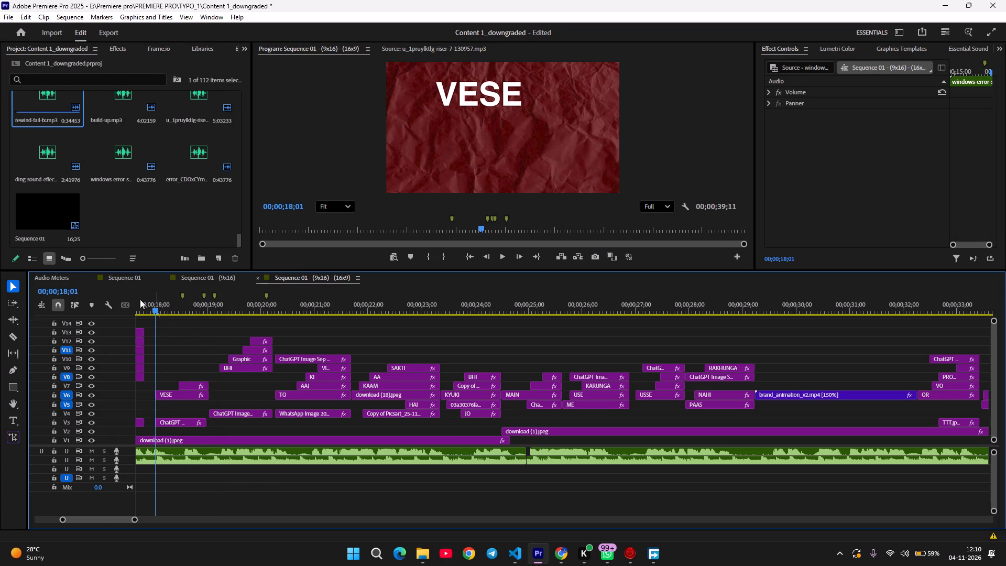
drag(52, 92, 187, 454)
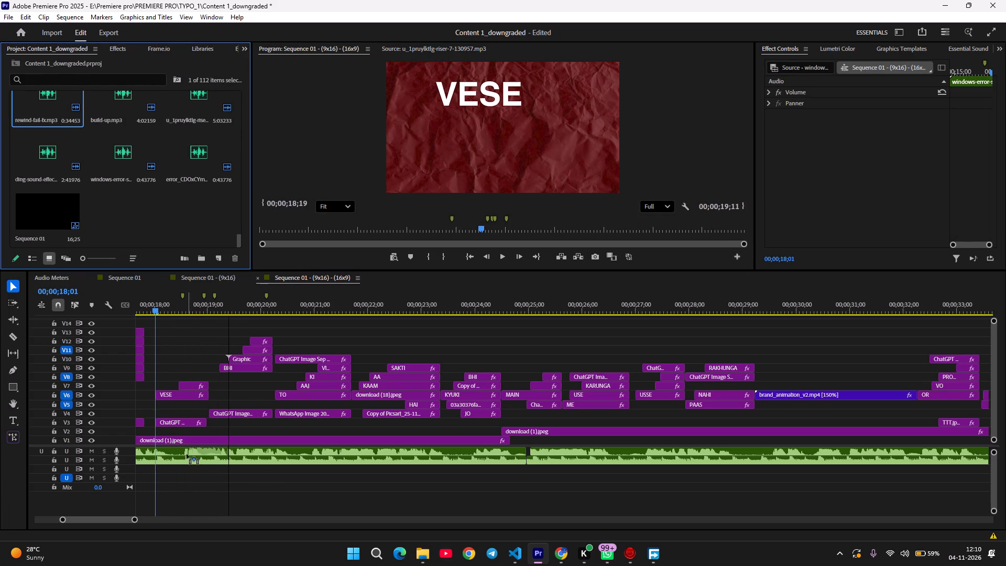
drag(187, 454, 157, 466)
key(space)
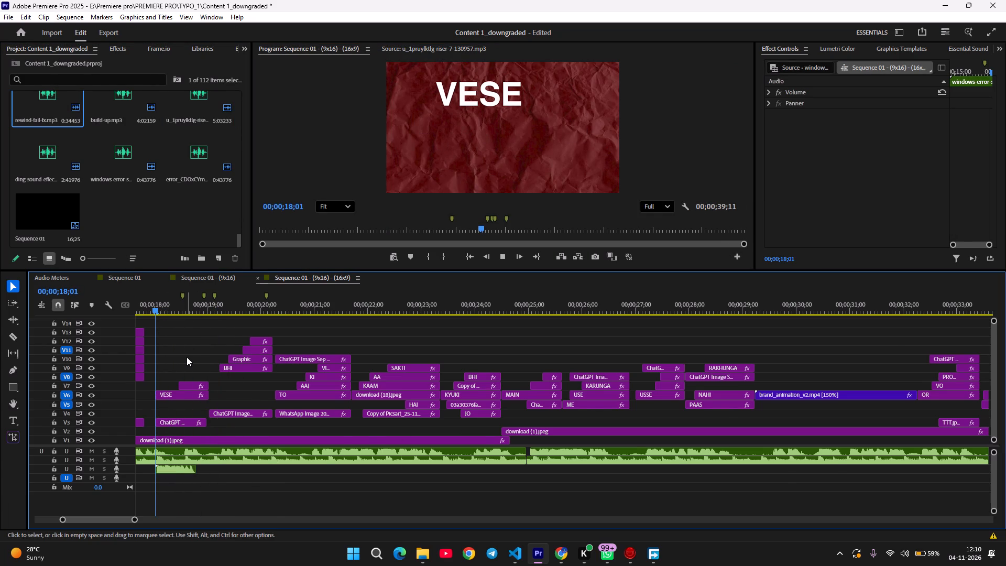
key(space)
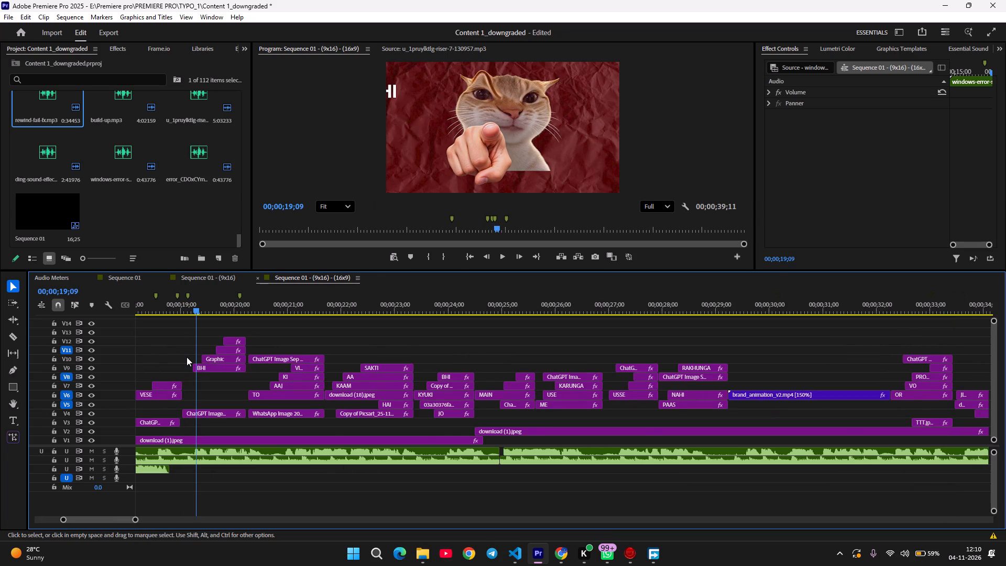
Play the sequence on from 00;00;19;09 to about 00;00;29;25 to check the remaining text animations and the brand animation.
key(space)
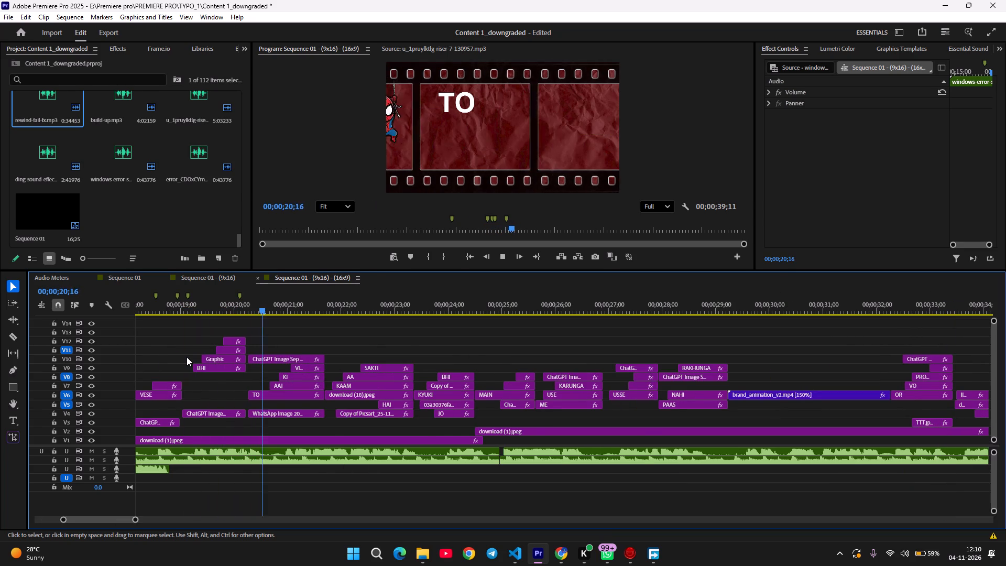
key(space)
key(space)
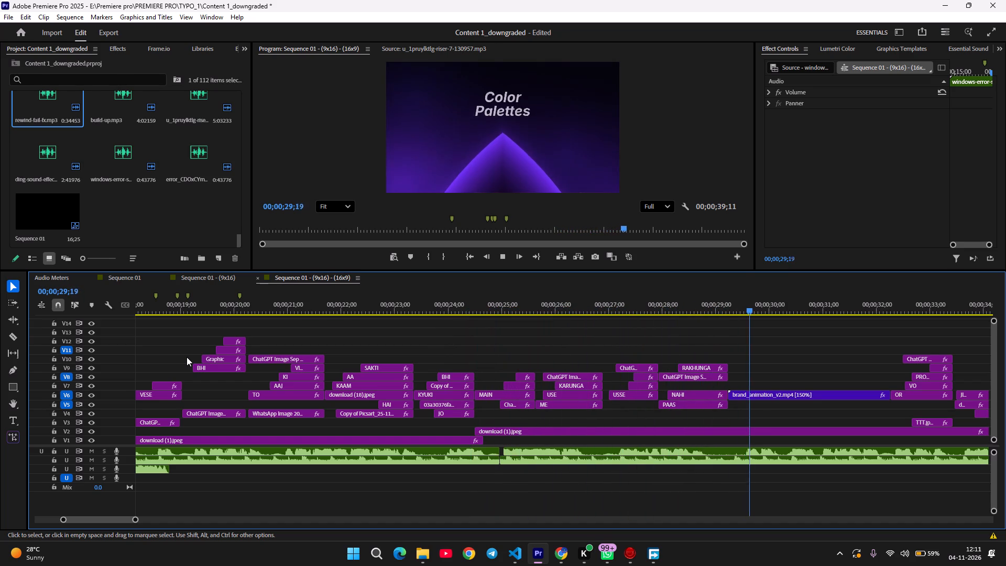
key(space)
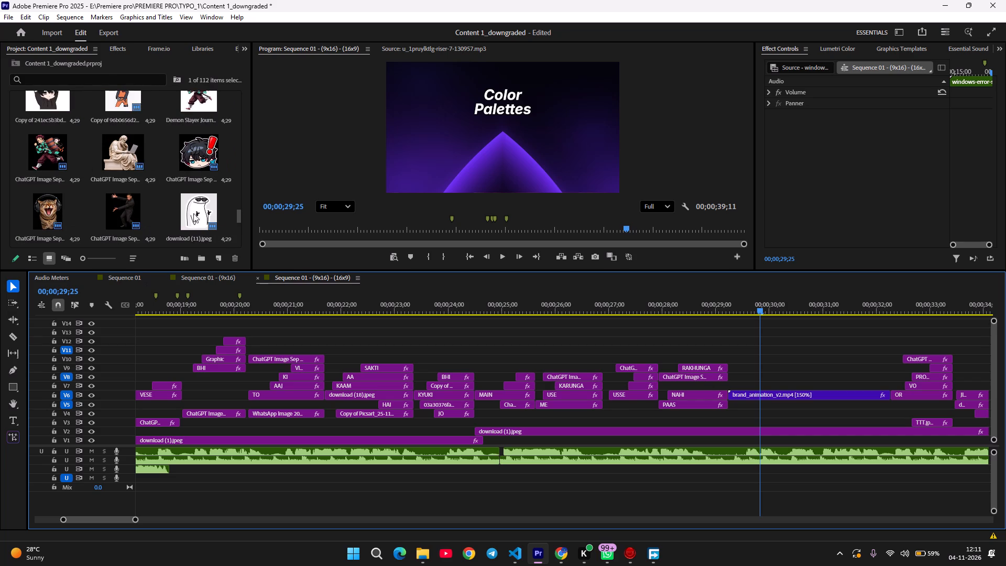
Find vine-boom.mp3 in the project media and preview it as a source clip.
drag(237, 213, 243, 234)
double_click(186, 102)
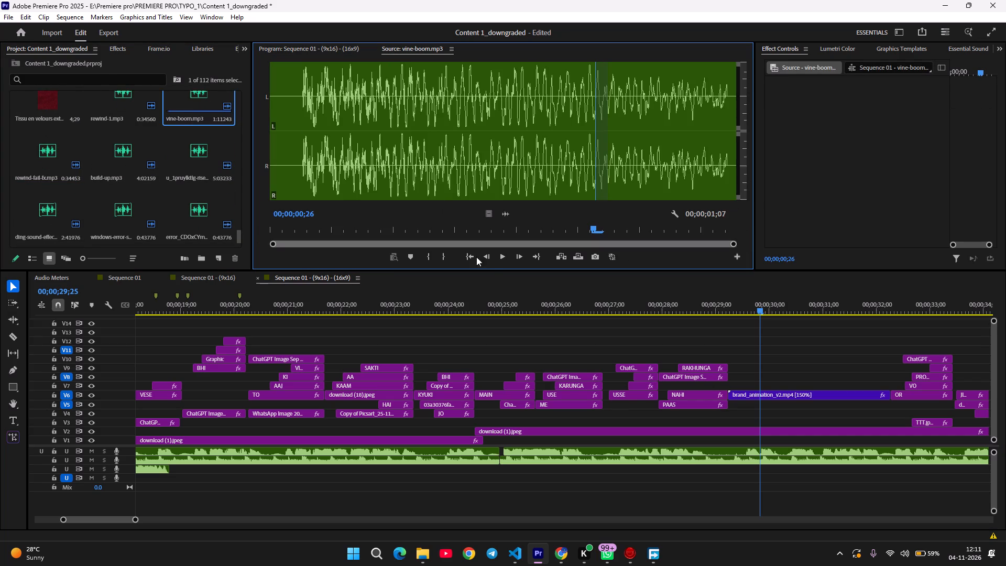
click(497, 258)
click(497, 258)
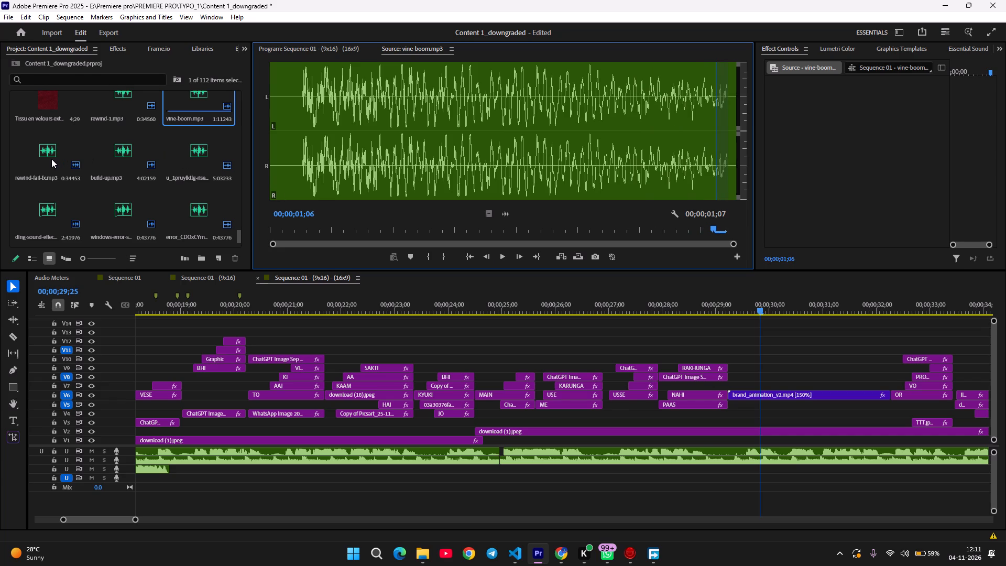
Place ding-sound-effect_2.mp3 on the third audio track at 00;00;29;08, where brand_animation_v2.mp4 begins, and select the placed clip.
click(46, 217)
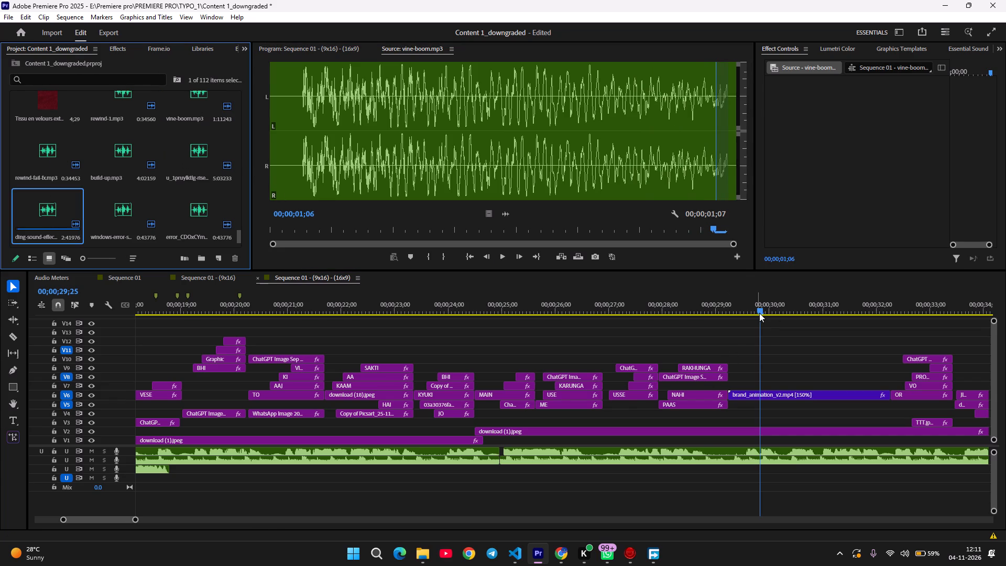
drag(760, 312, 730, 313)
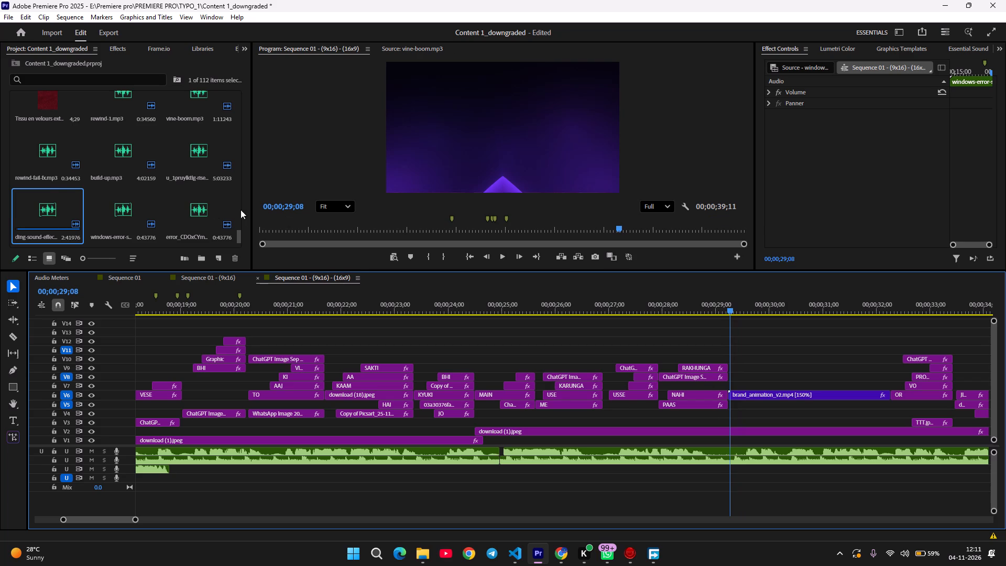
drag(45, 221, 354, 438)
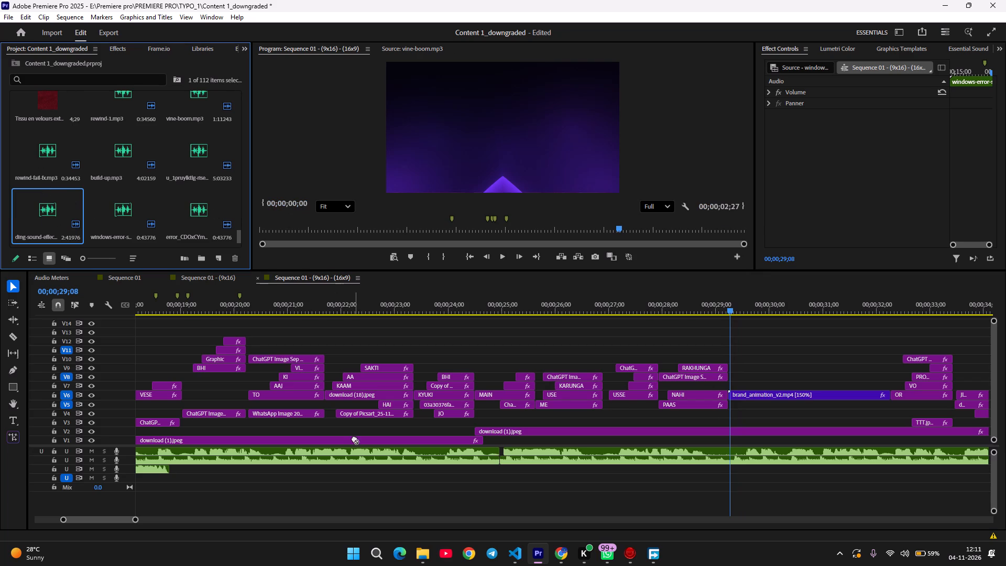
drag(354, 438, 731, 471)
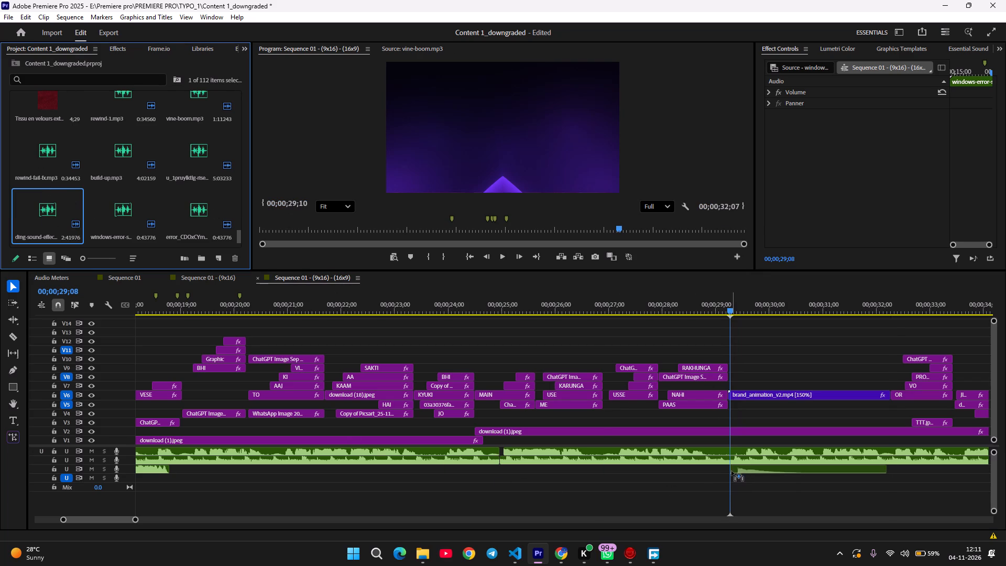
drag(731, 471, 730, 470)
click(769, 470)
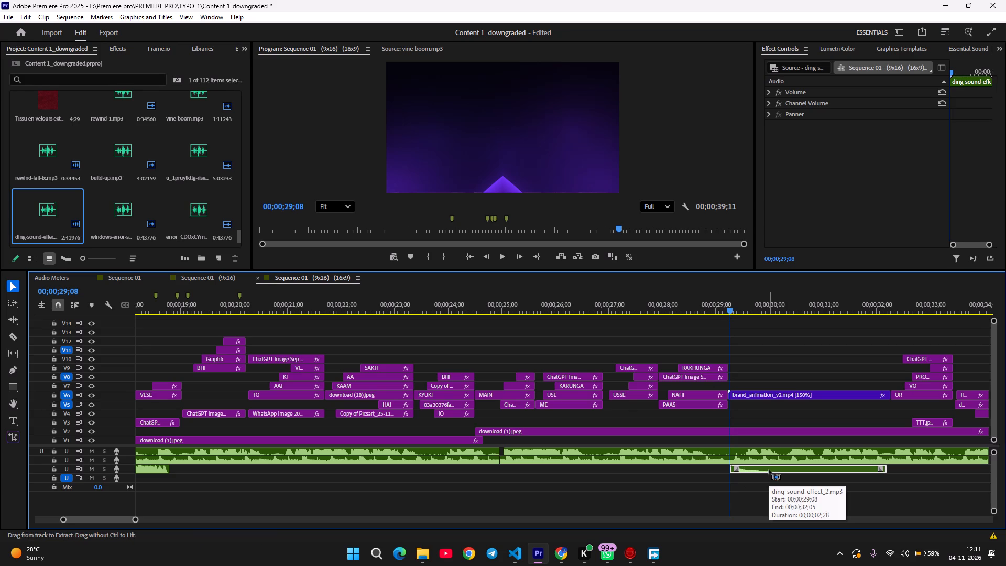
Copy the ding clip that sits on the third audio track at the start of brand_animation_v2.mp4.
key(ctrl+c)
click(770, 481)
click(762, 476)
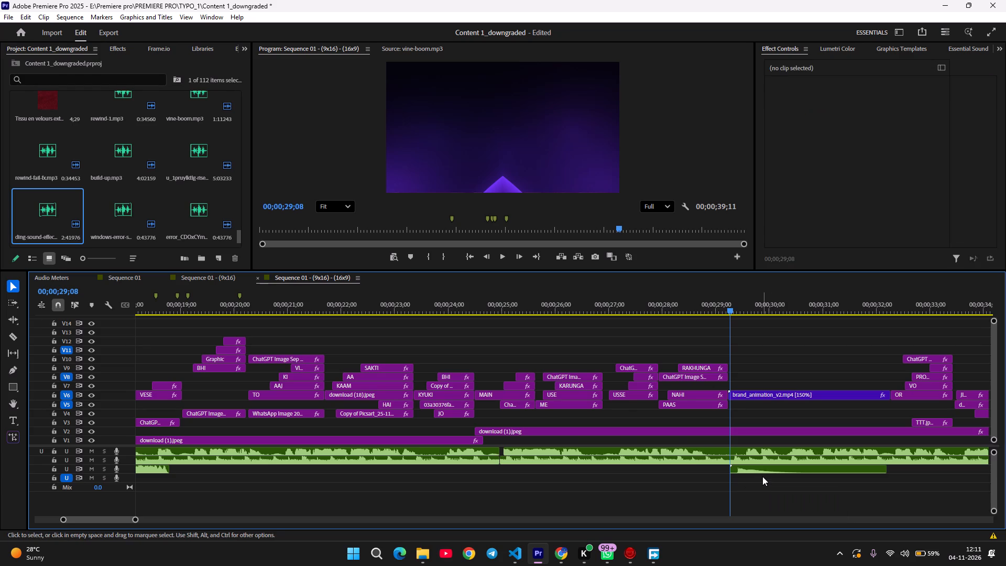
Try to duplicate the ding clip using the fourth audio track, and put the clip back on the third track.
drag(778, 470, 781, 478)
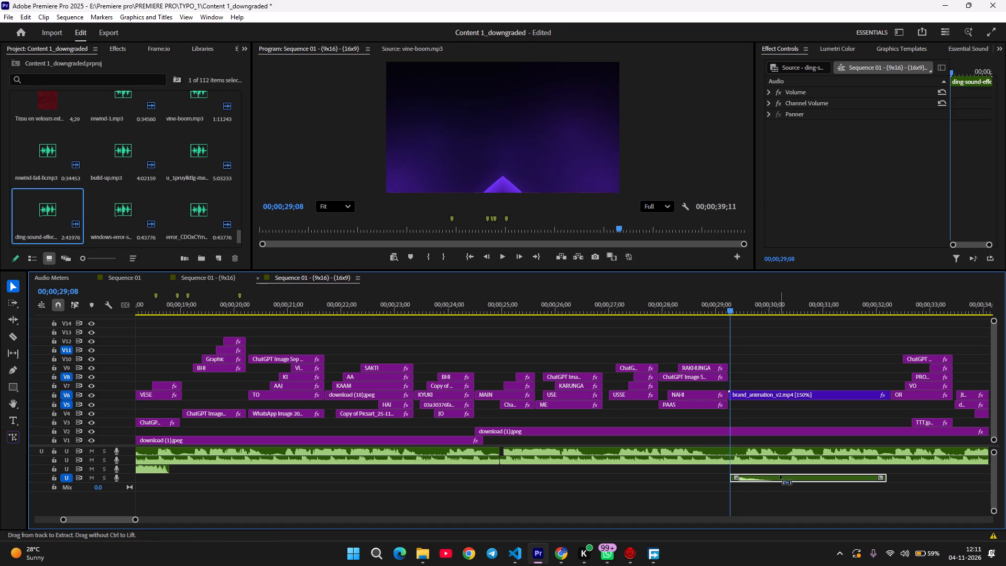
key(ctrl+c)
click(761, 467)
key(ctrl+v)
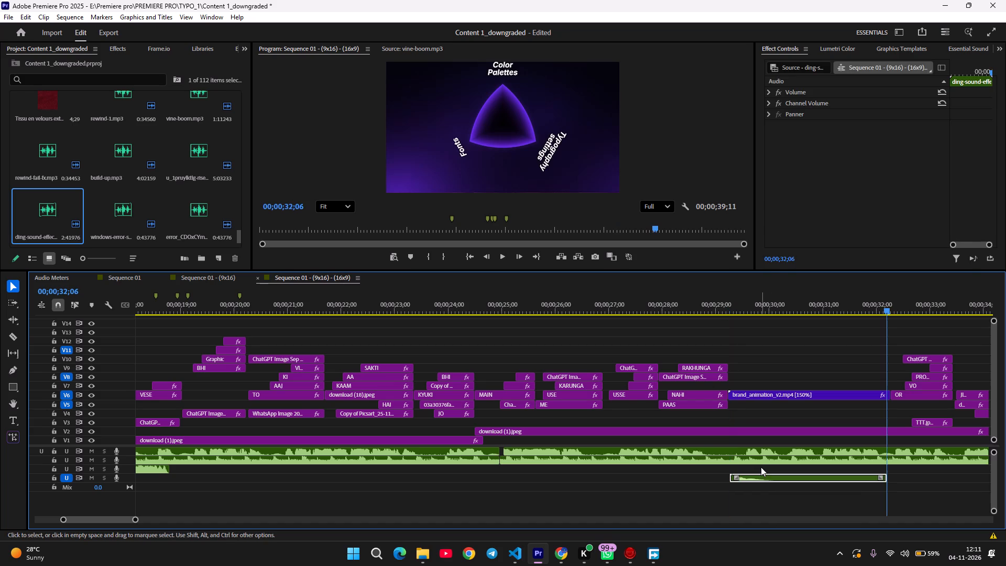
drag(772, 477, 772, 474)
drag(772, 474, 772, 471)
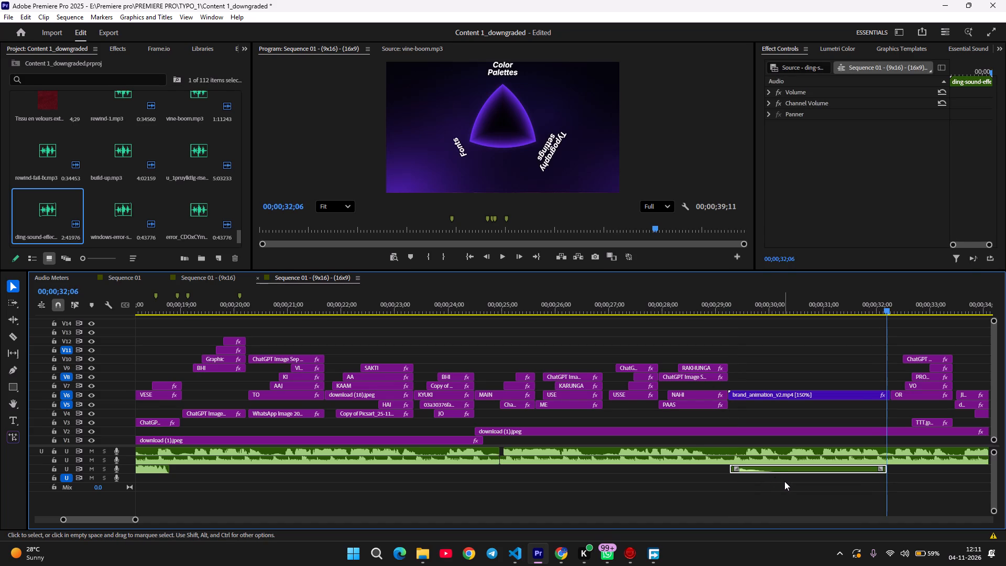
Play the start of the brand animation and trim the end of the ding clip to 00;00;30;07.
drag(885, 309, 754, 320)
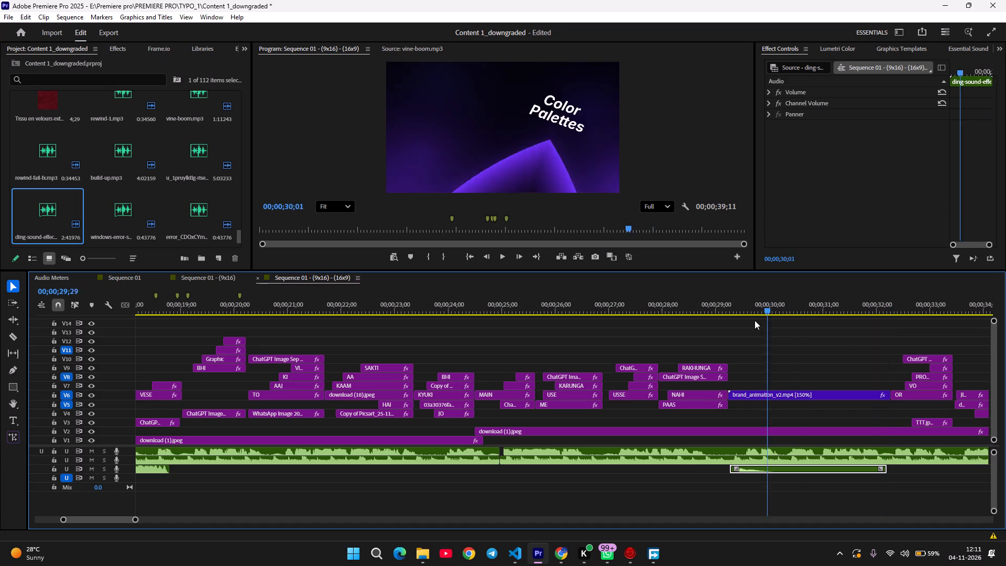
drag(754, 320, 727, 320)
key(space)
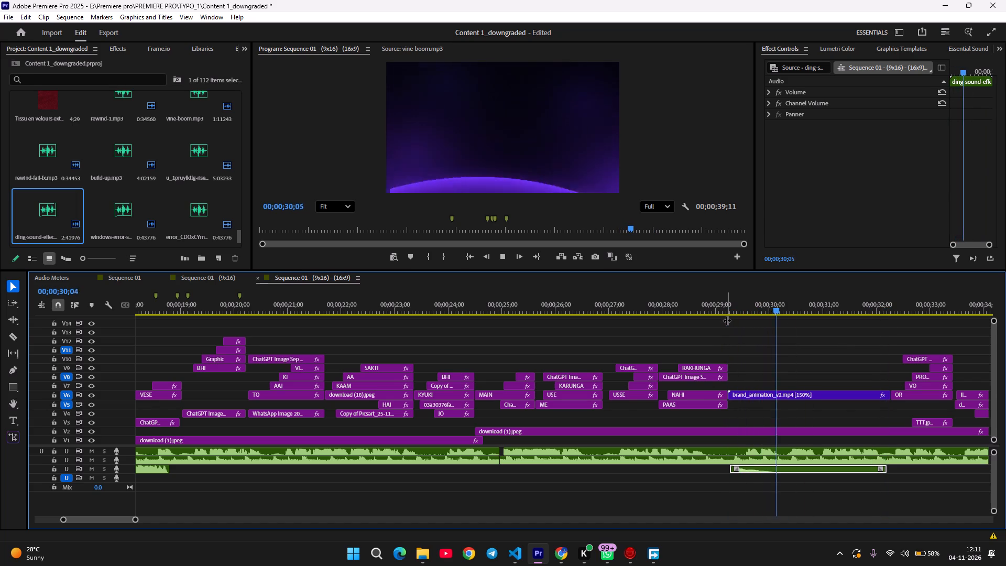
key(space)
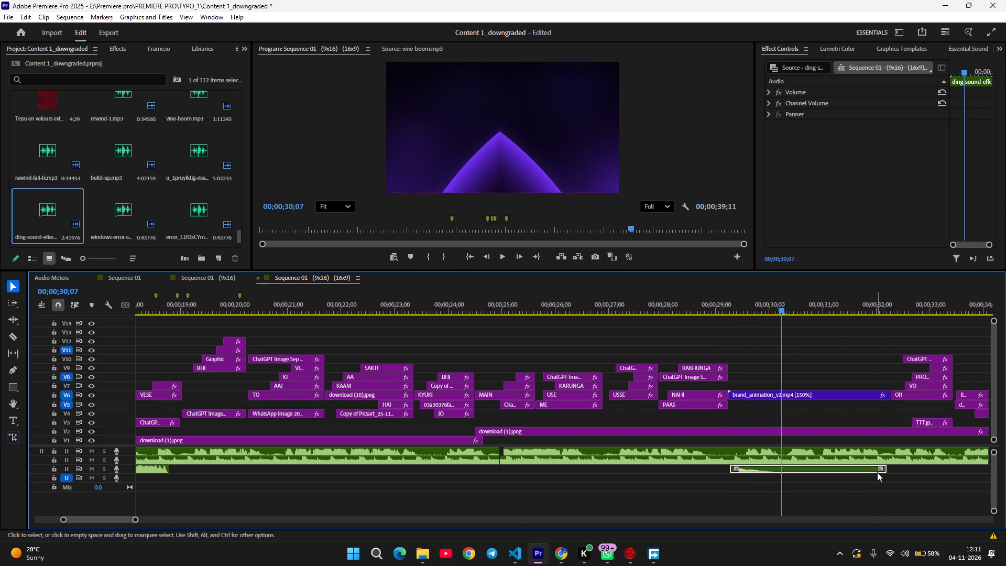
drag(884, 469, 840, 475)
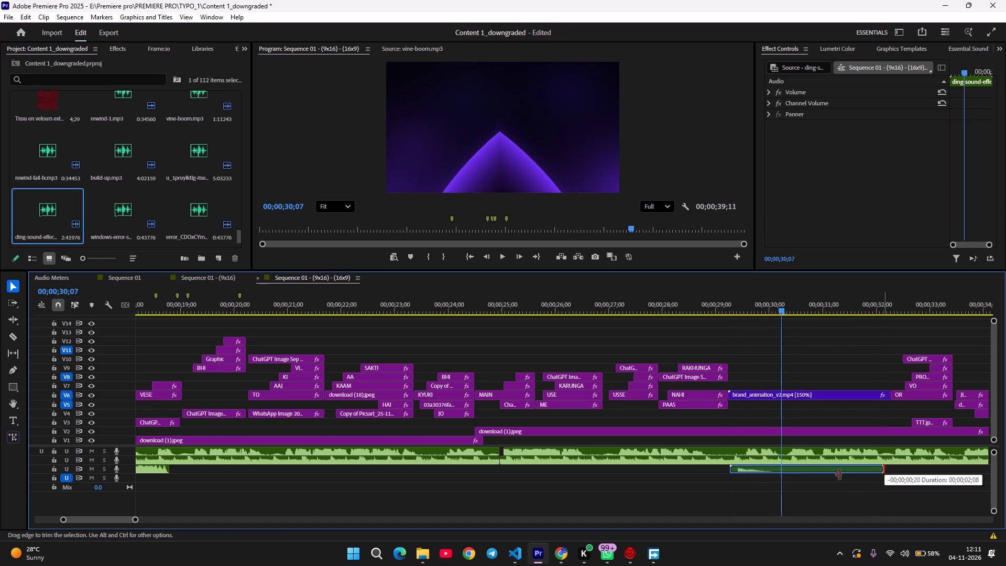
drag(840, 475, 778, 481)
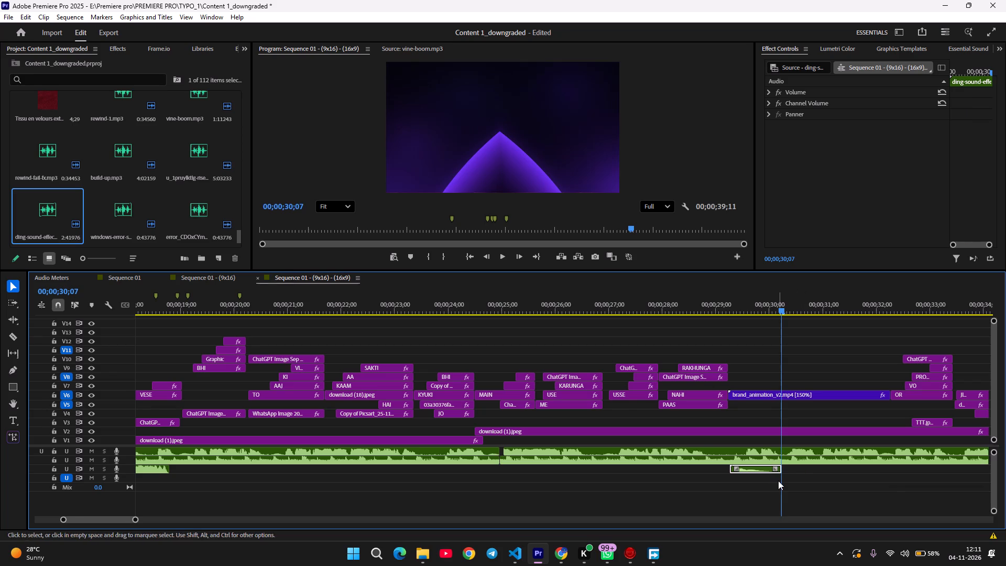
Paste a second ding on the fourth audio track at 00;00;30;07 and trim its end to about 00;00;31;06.
key(ctrl+v)
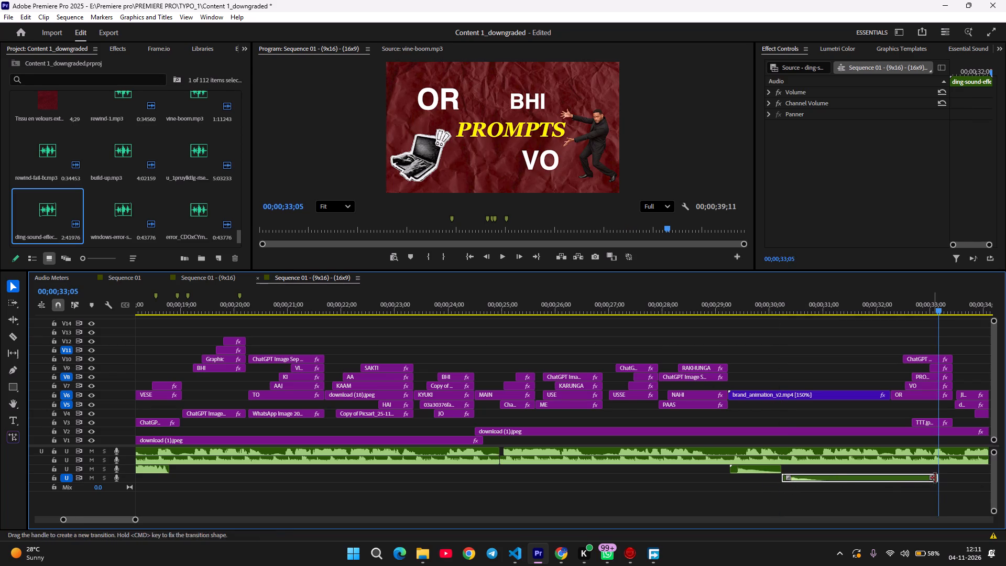
drag(937, 478, 838, 487)
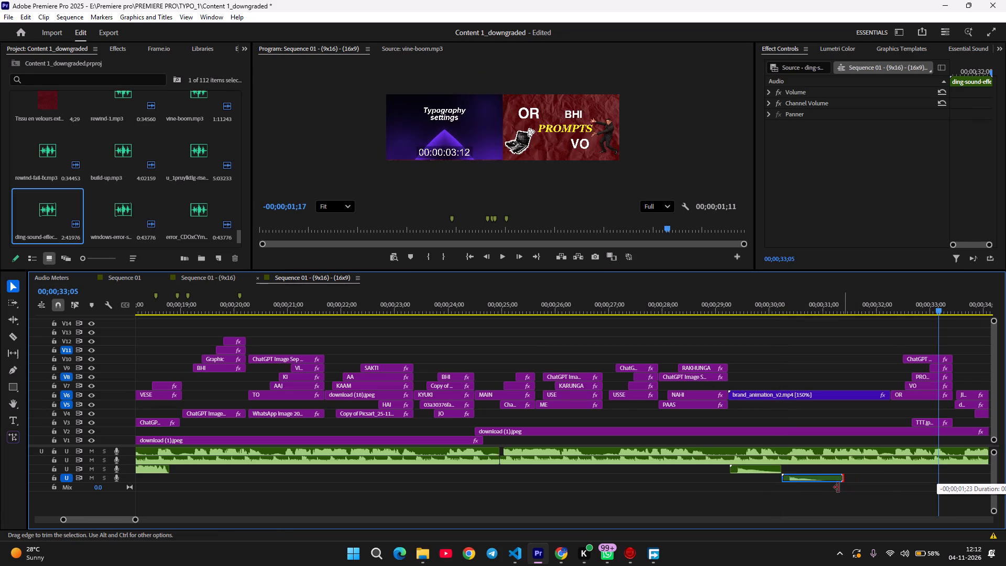
drag(838, 487, 833, 487)
Play back both dings against the brand animation and trim the second ding's end to about 00;00;31;03.
drag(941, 309, 810, 325)
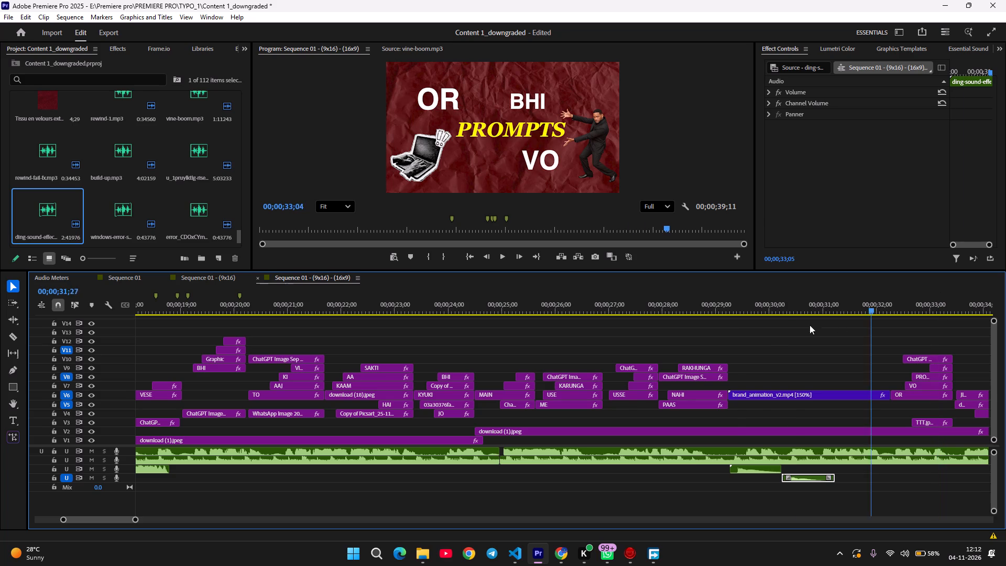
drag(810, 325, 716, 333)
key(space)
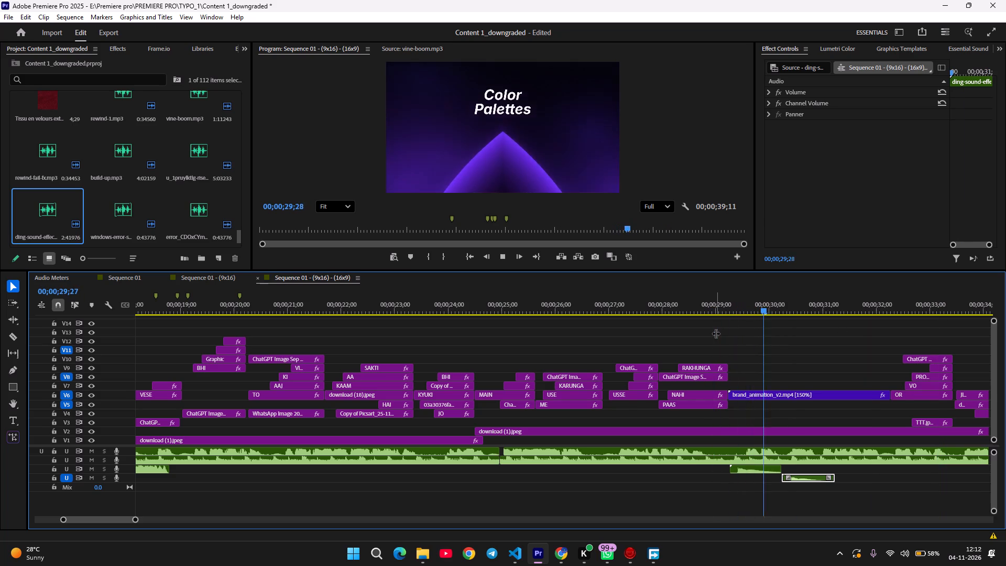
key(space)
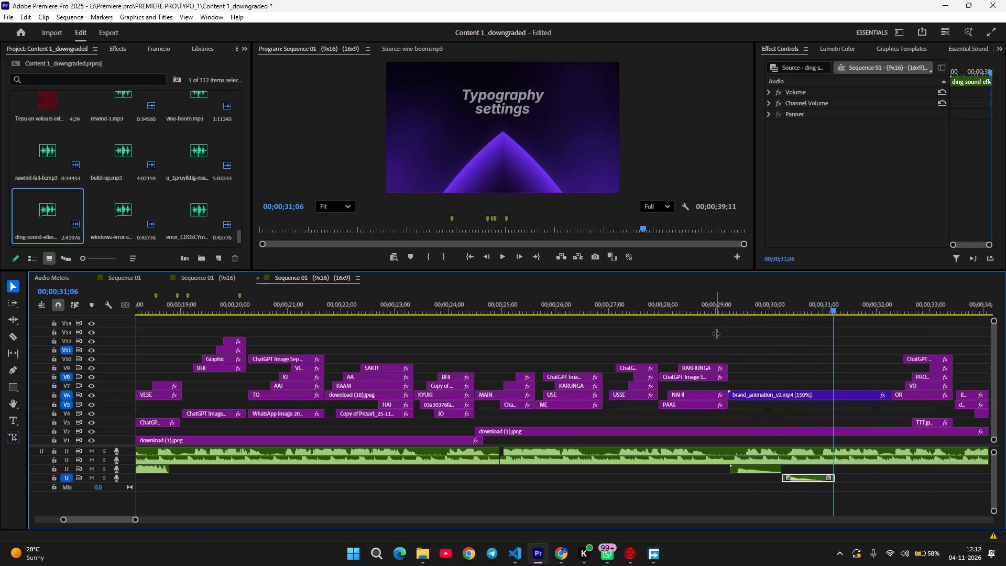
click(832, 478)
drag(835, 478, 833, 478)
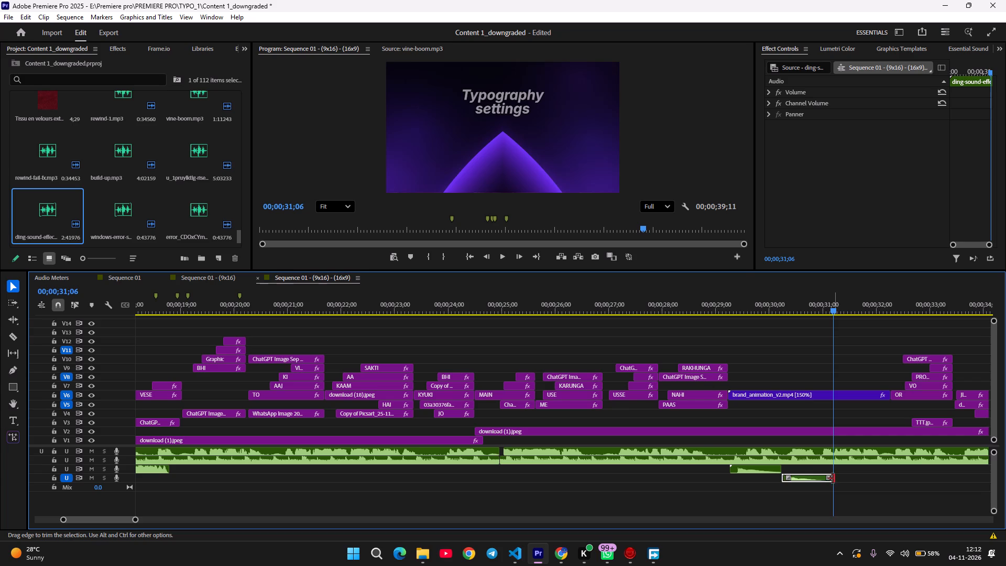
drag(833, 478, 828, 478)
click(827, 485)
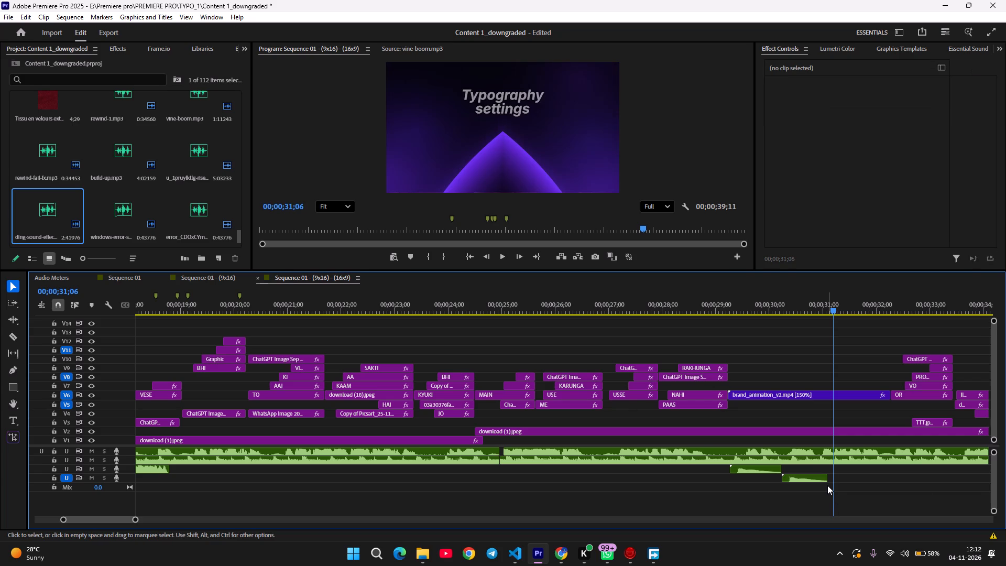
Paste a third ding directly after the second on the fourth audio track and trim its end to about 00;00;31;27.
click(833, 312)
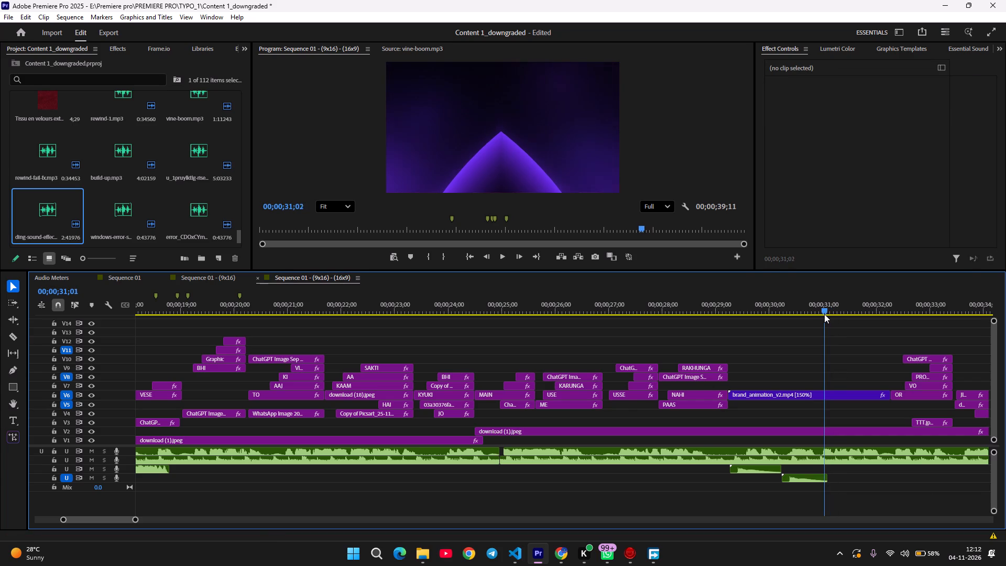
key(ctrl+v)
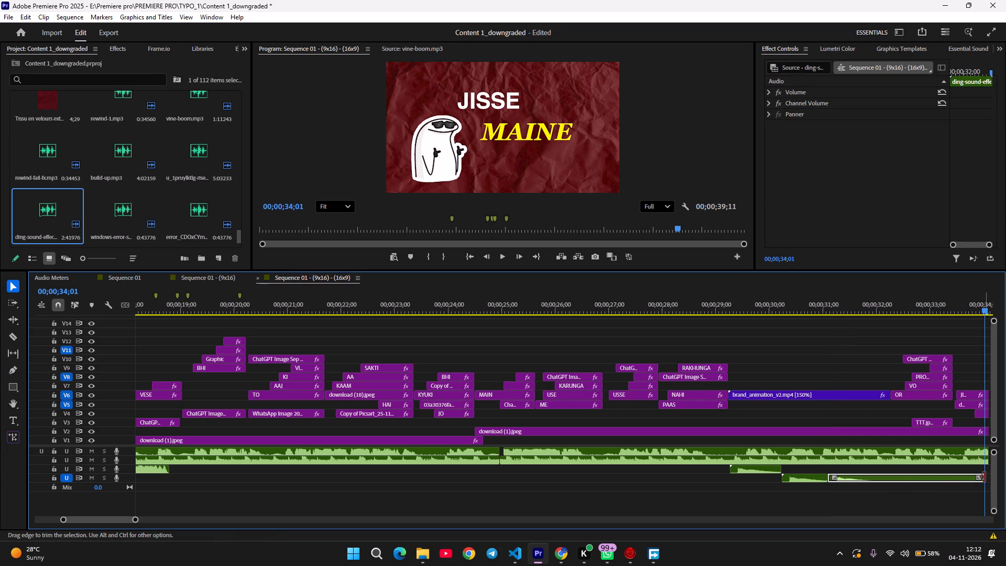
drag(985, 477, 865, 484)
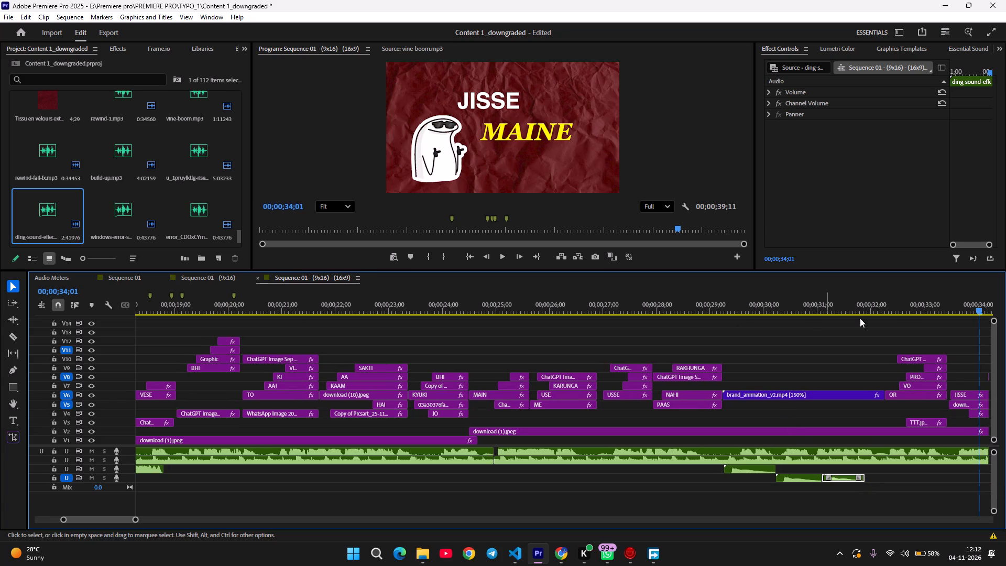
Play the sequence from the start of the brand animation to the end at 00;00;39;11 to check the dings and remaining text.
drag(977, 311, 729, 315)
key(space)
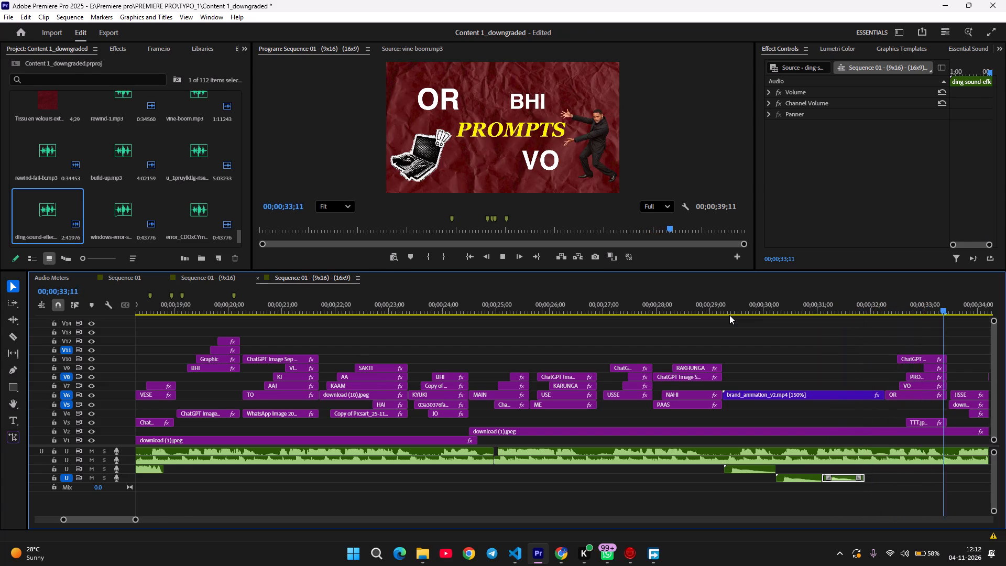
key(space)
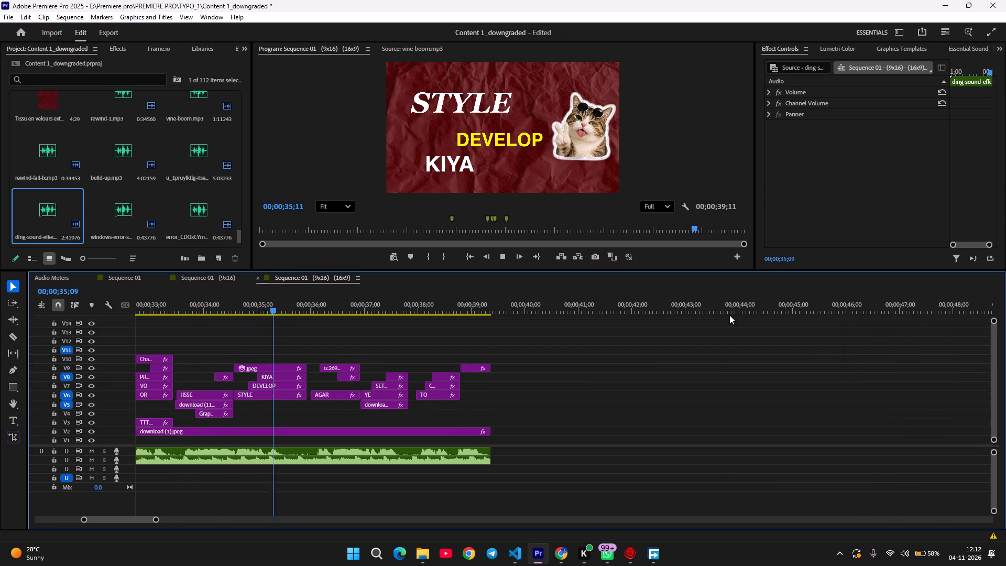
key(space)
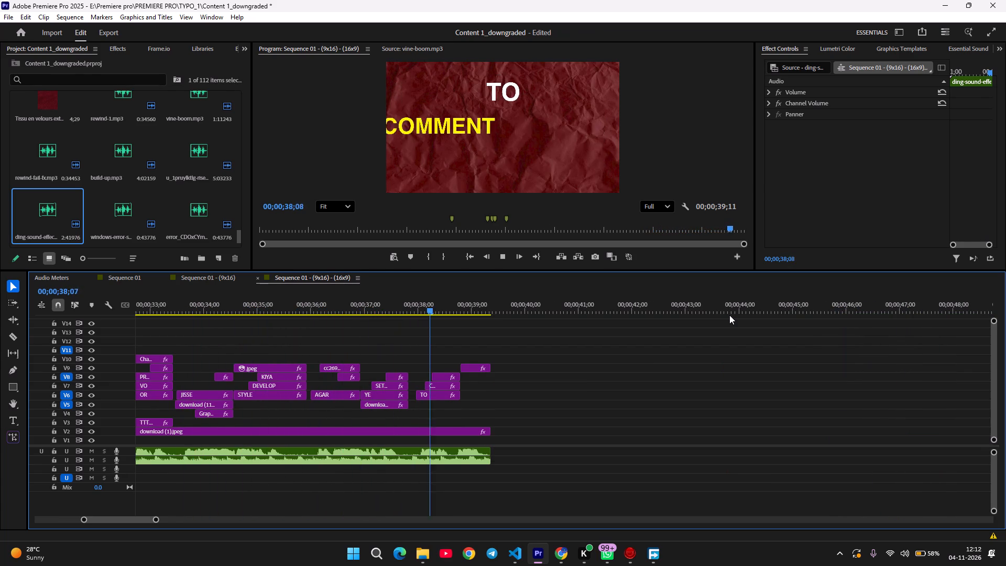
Open the export settings for the 16x9 sequence and choose the High Quality 2160p 4K preset.
click(99, 32)
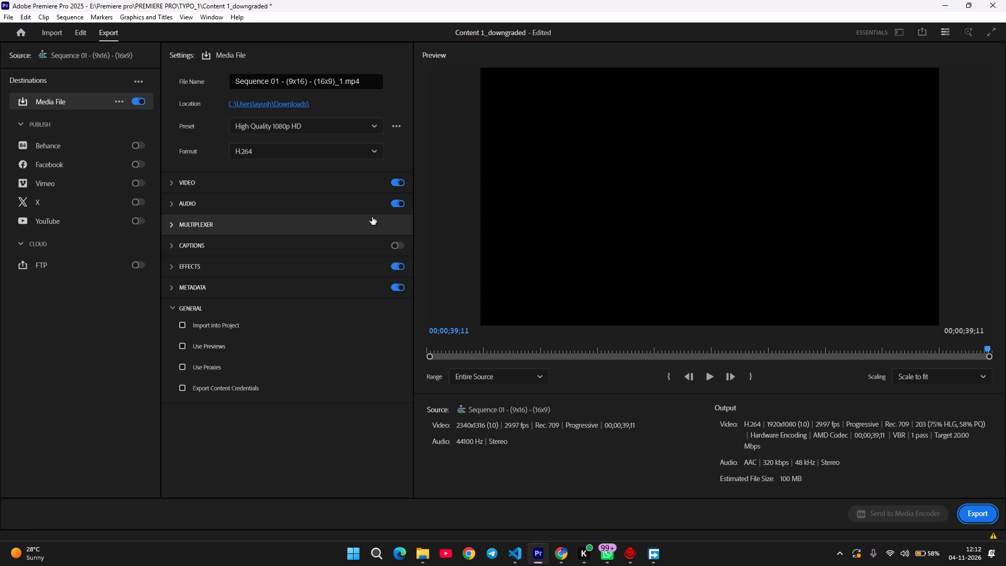
click(378, 126)
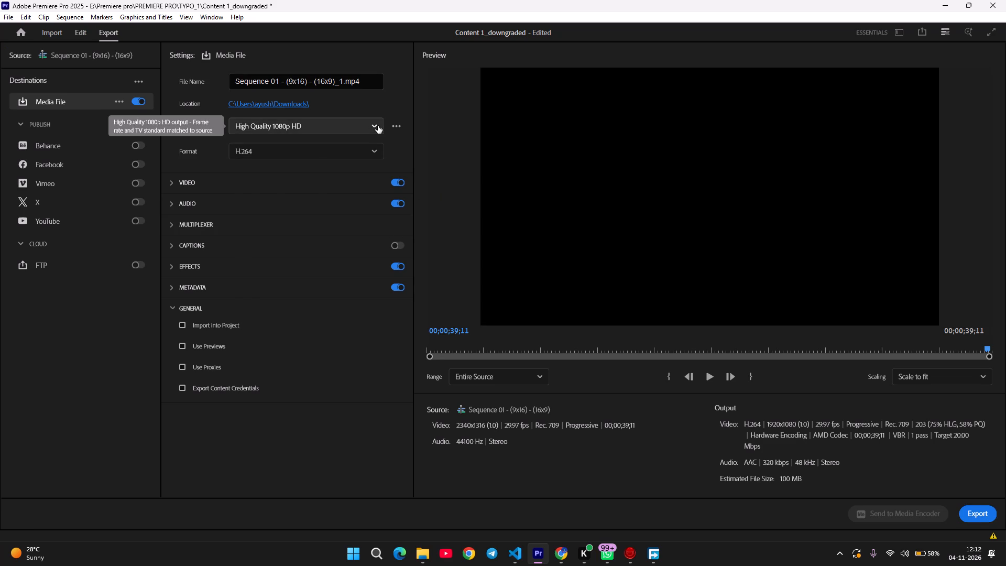
click(327, 212)
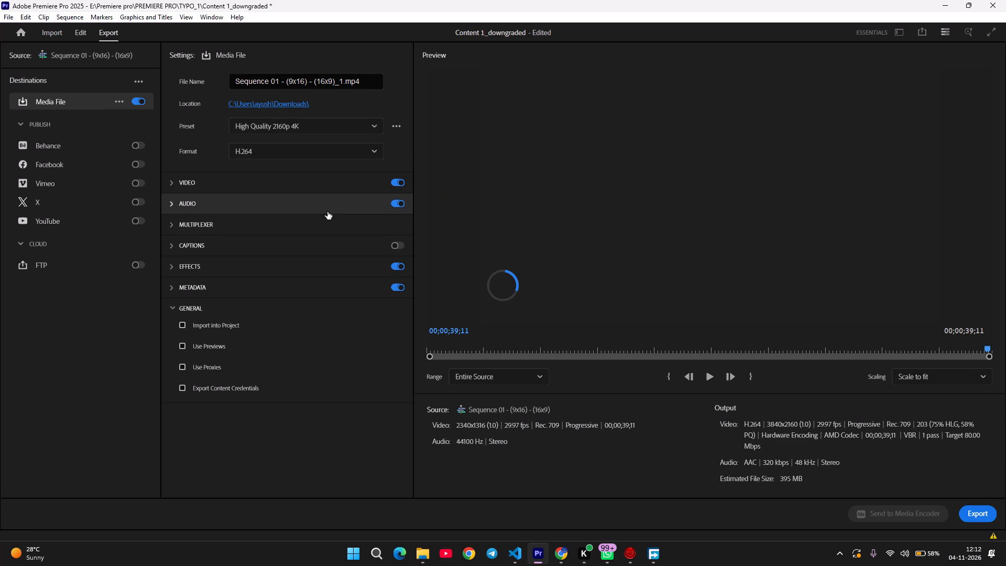
click(395, 126)
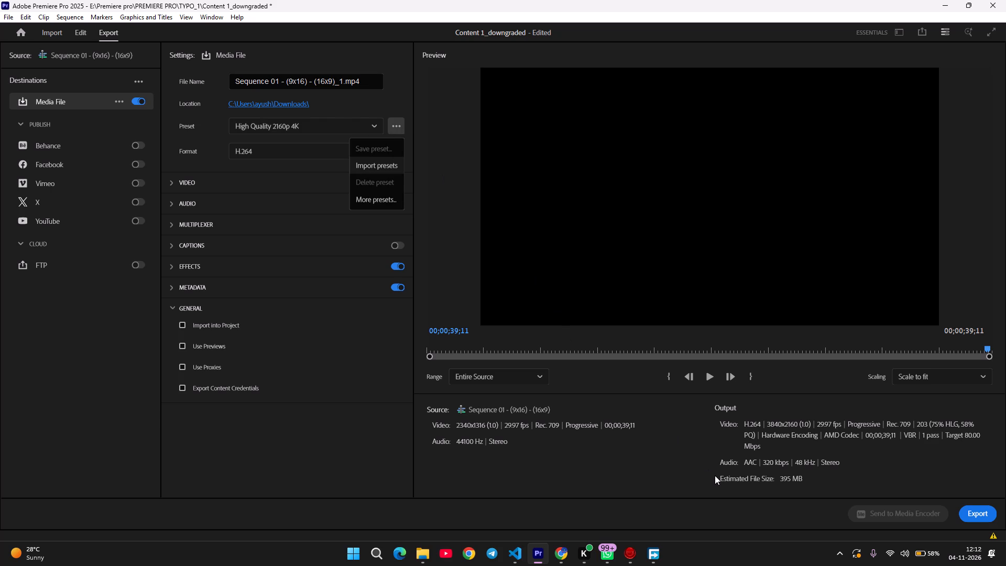
click(313, 419)
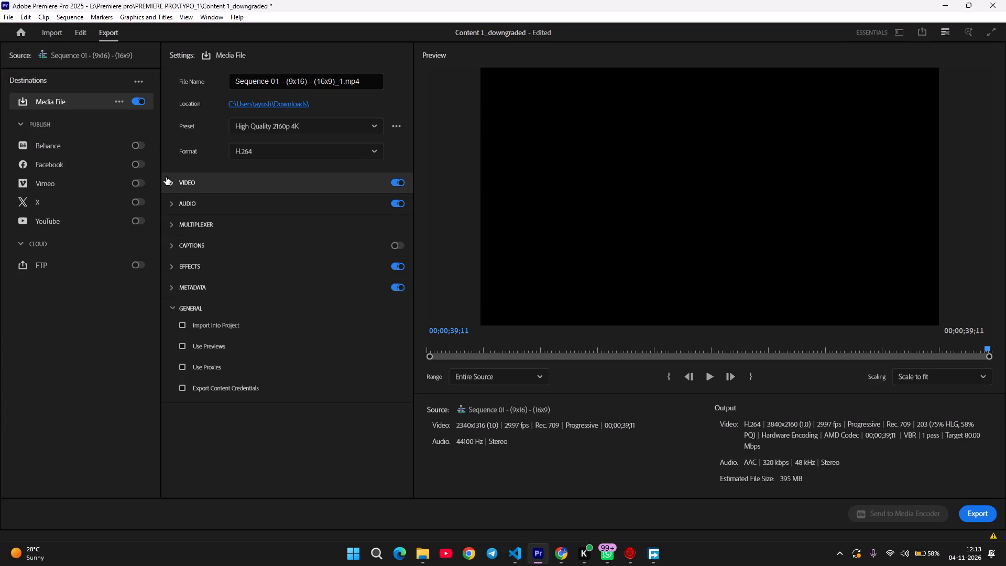
Review the video frame size options, keep UHD (3840 x 2160), and start exporting the sequence as an H.264 media file.
click(170, 183)
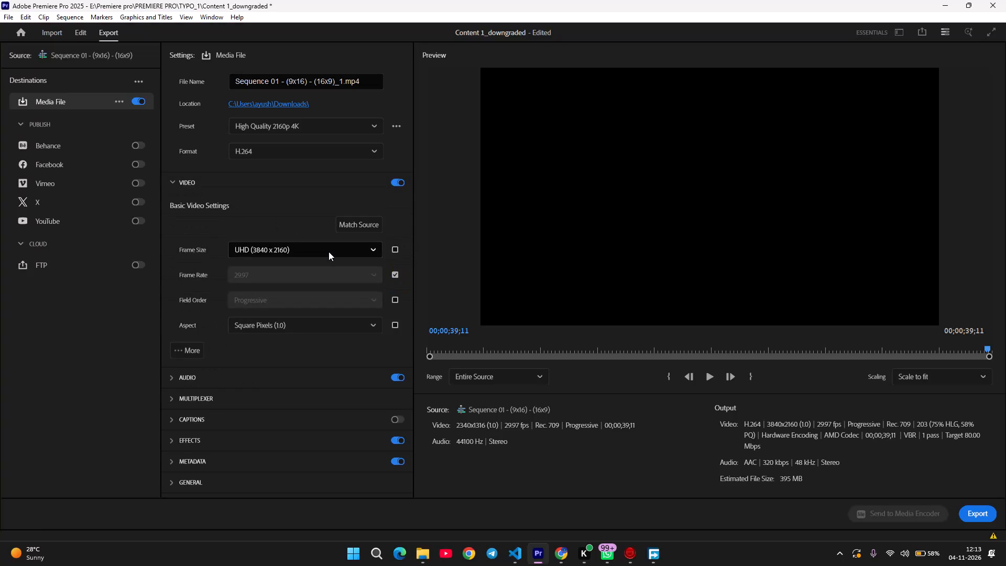
click(373, 250)
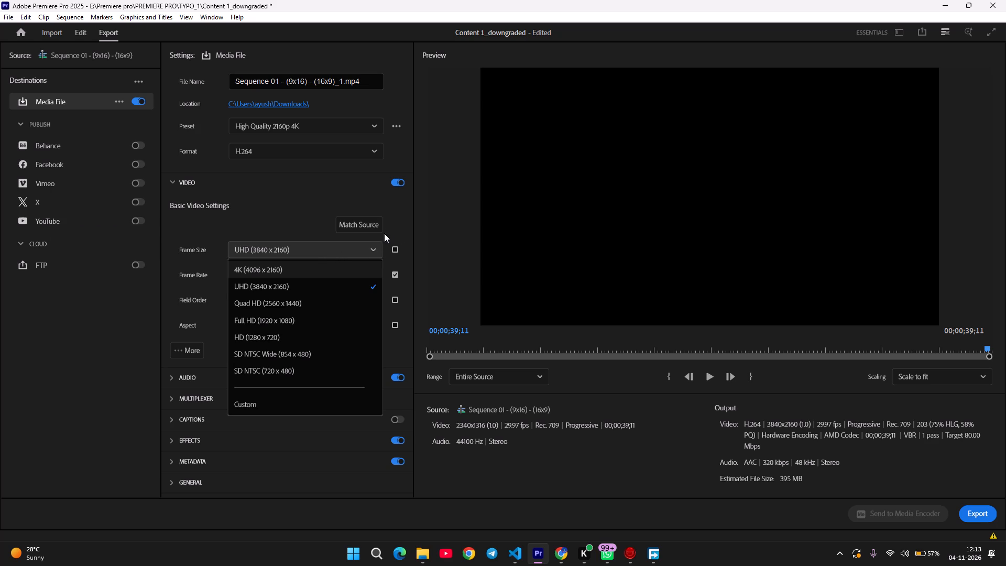
click(395, 223)
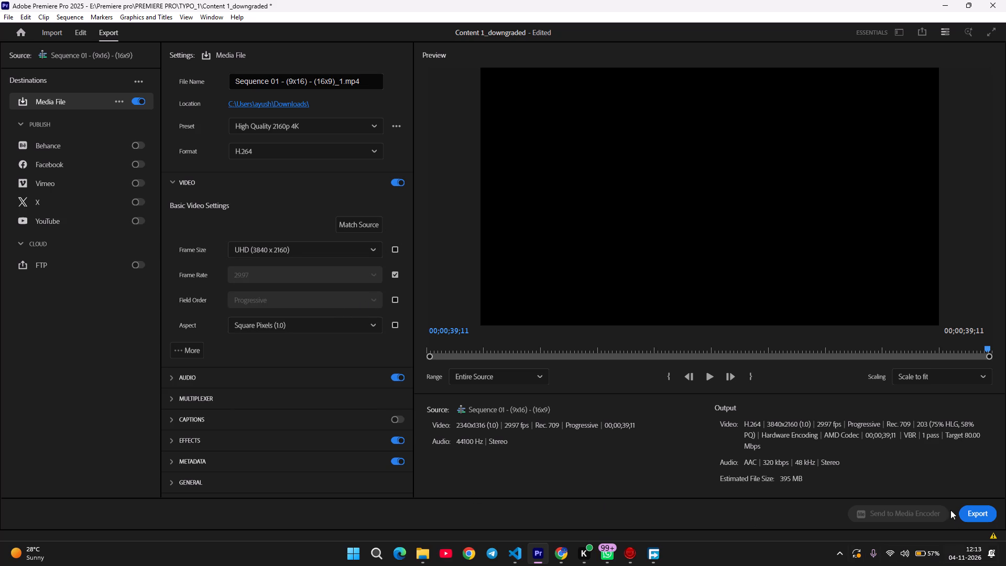
click(969, 512)
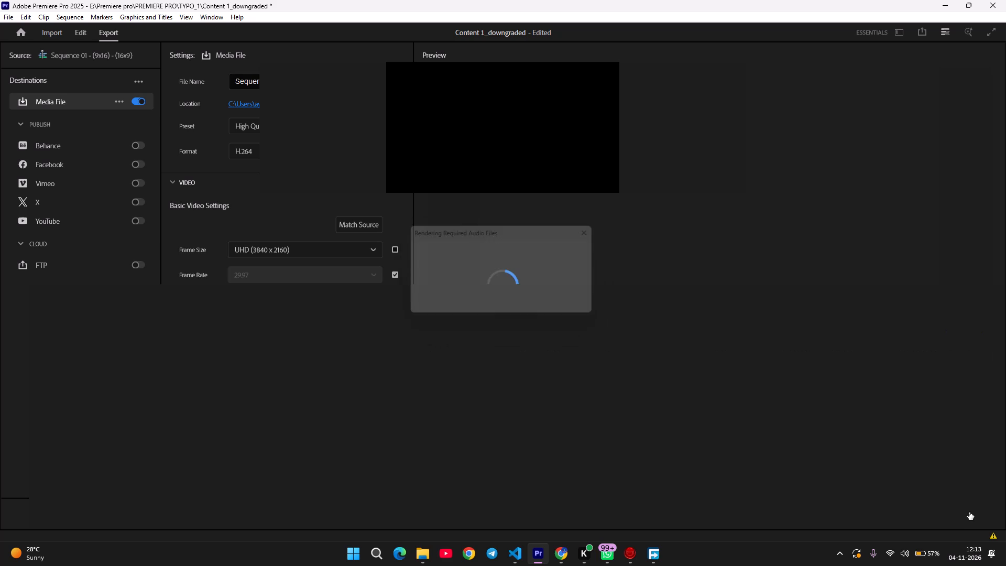
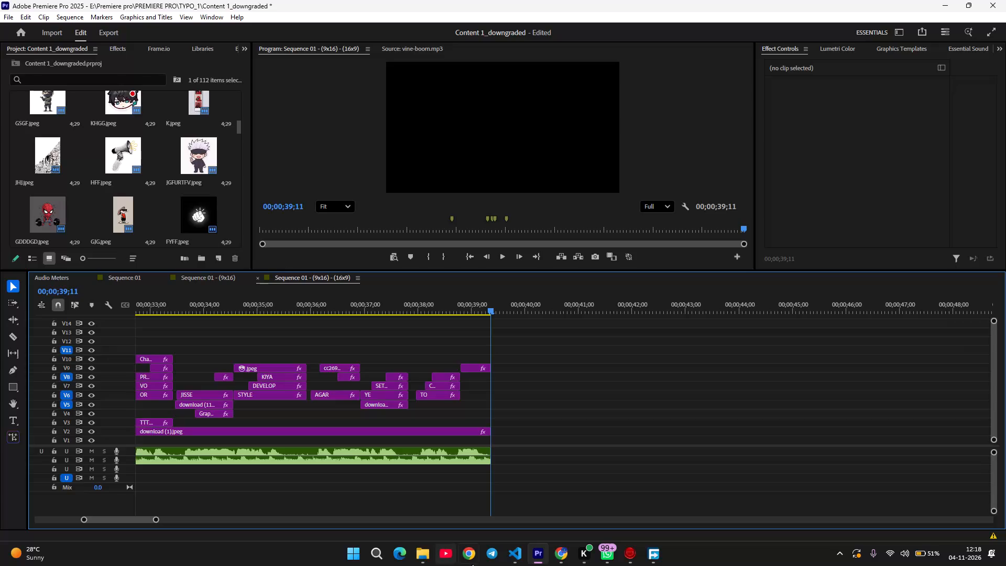
Switch to Chrome, choose the Ayush profile and open the Shreyansh vid folder in Google Drive.
click(476, 561)
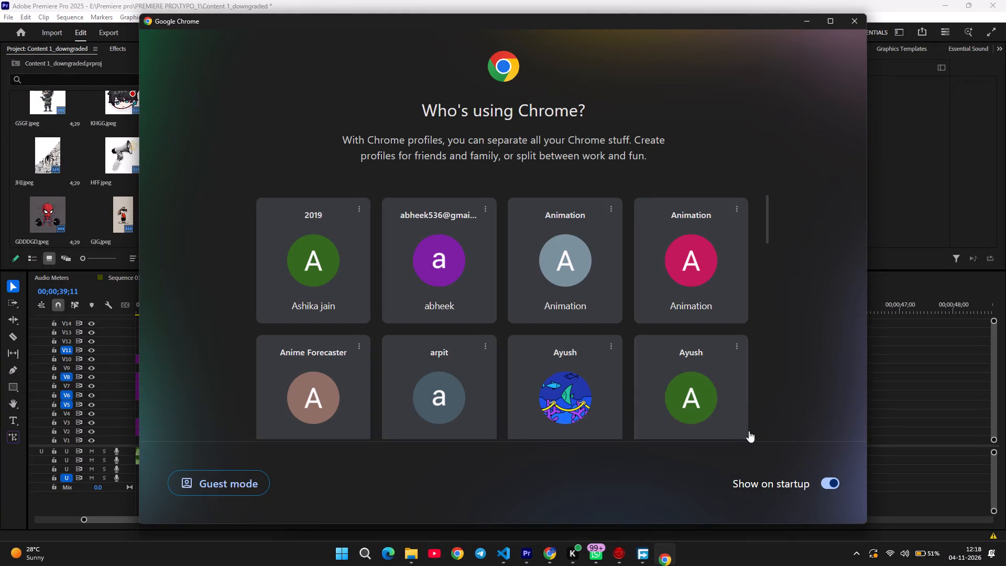
click(695, 394)
text(drive)
key(Return)
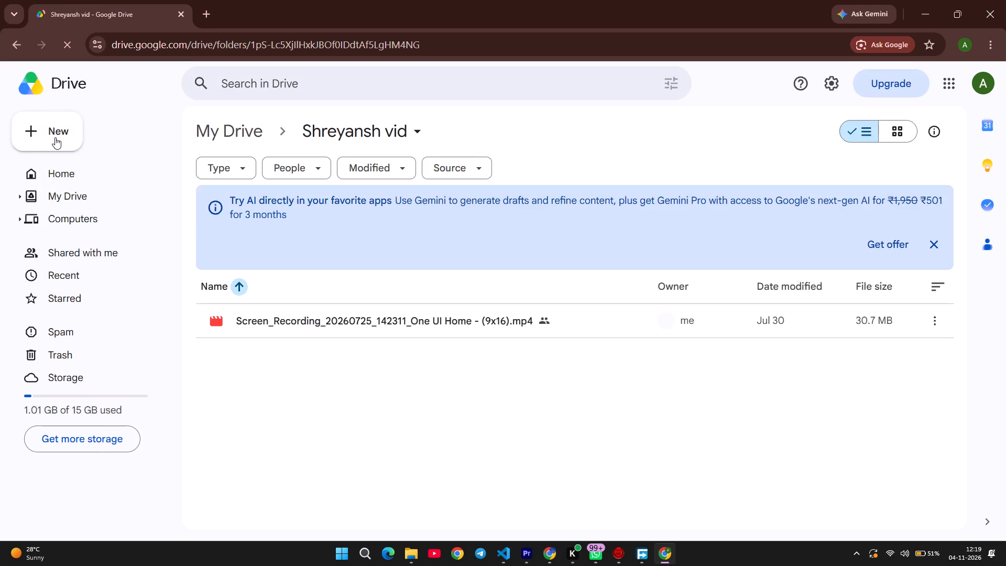
Create a folder named DAY 1_REBUILD inside the Shreyansh vid Drive folder and open it.
click(53, 135)
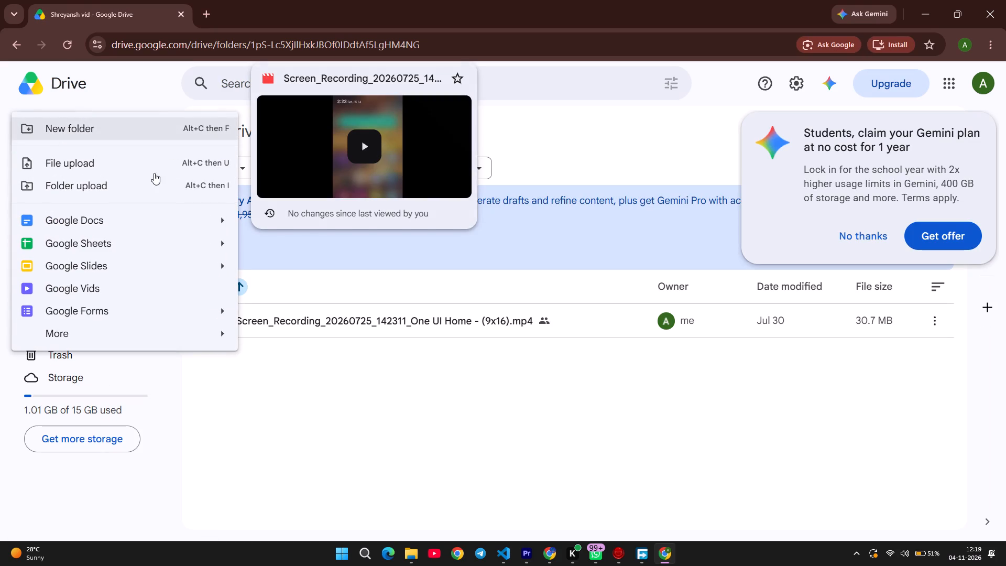
click(63, 131)
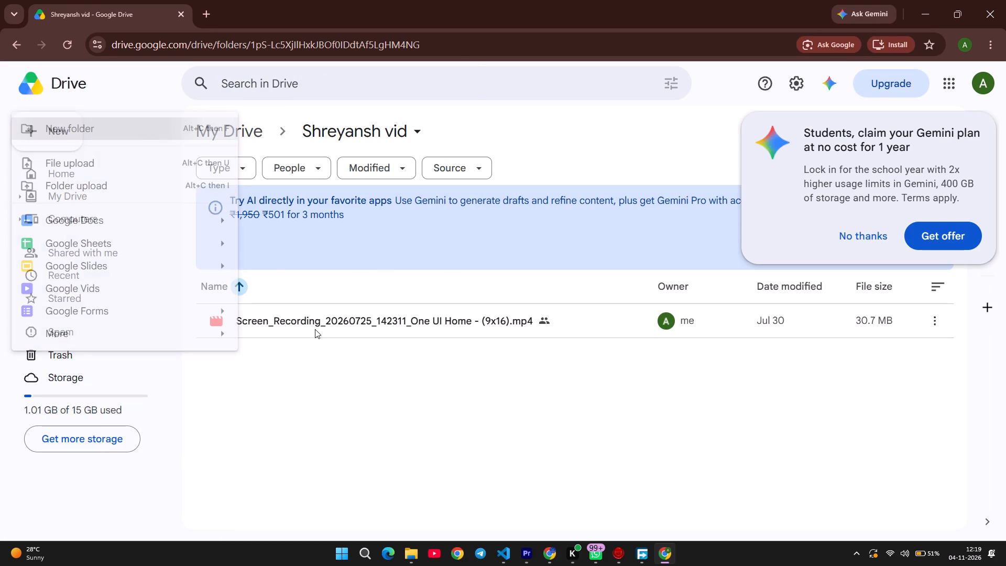
text(DAY 1)
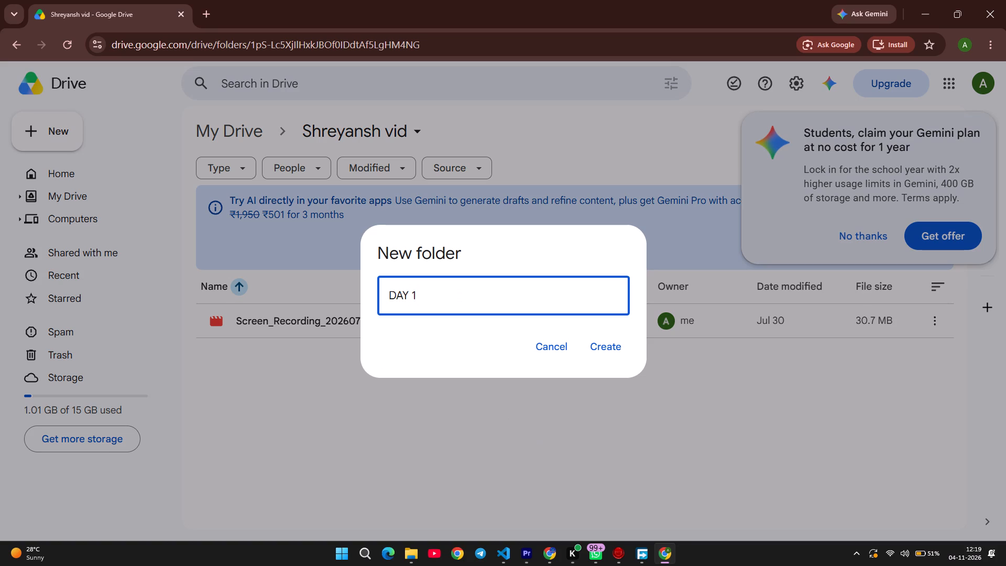
key(shift+underscore)
text(REBUILD)
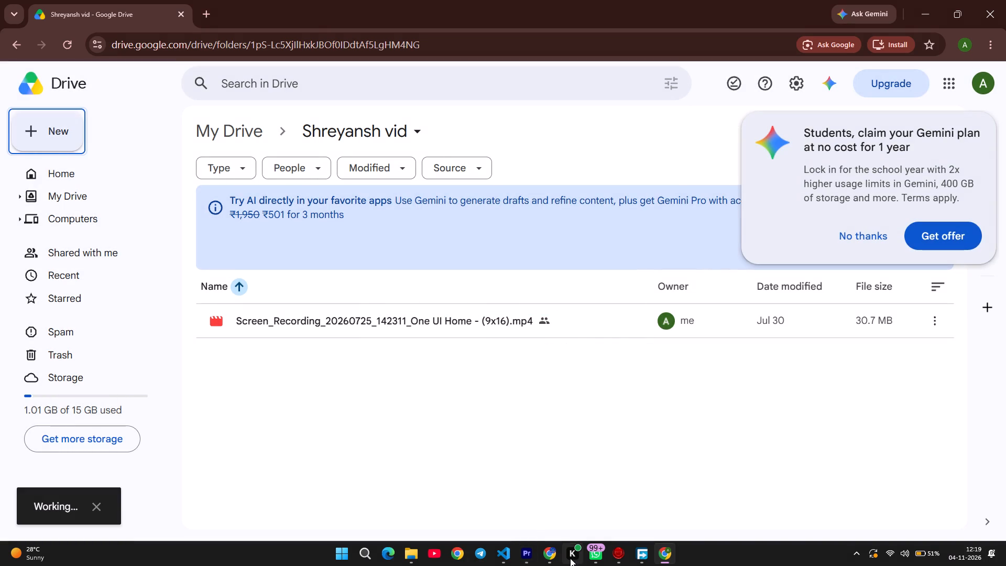
double_click(567, 321)
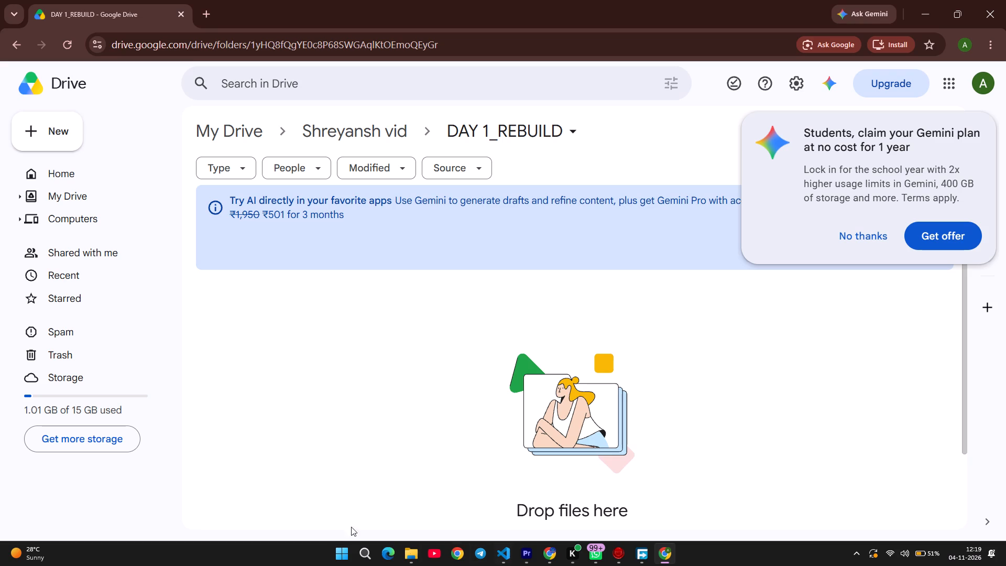
Switch to Premiere Pro, open the 16x9 sequence's export view and play the first part of its preview to check it.
click(525, 550)
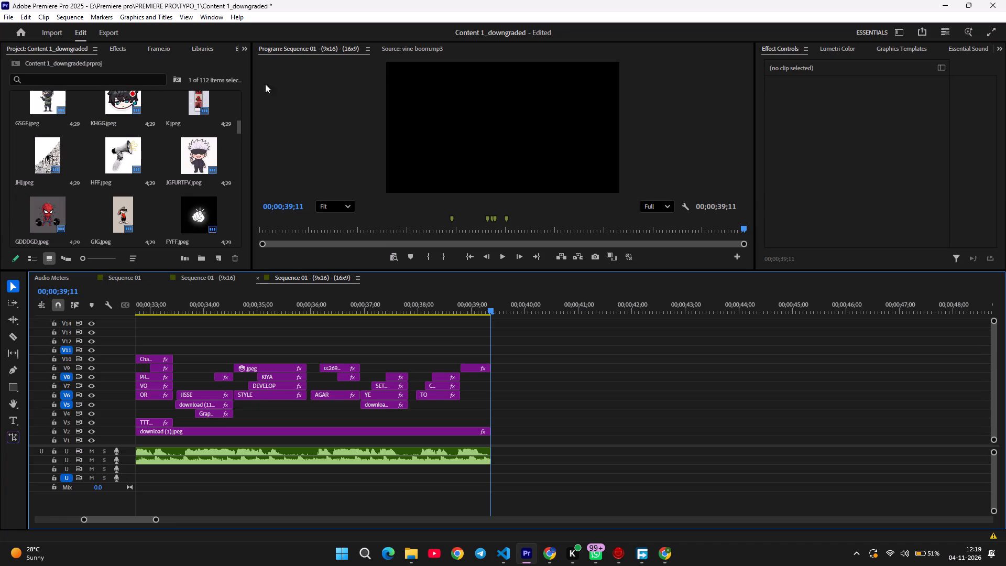
click(114, 30)
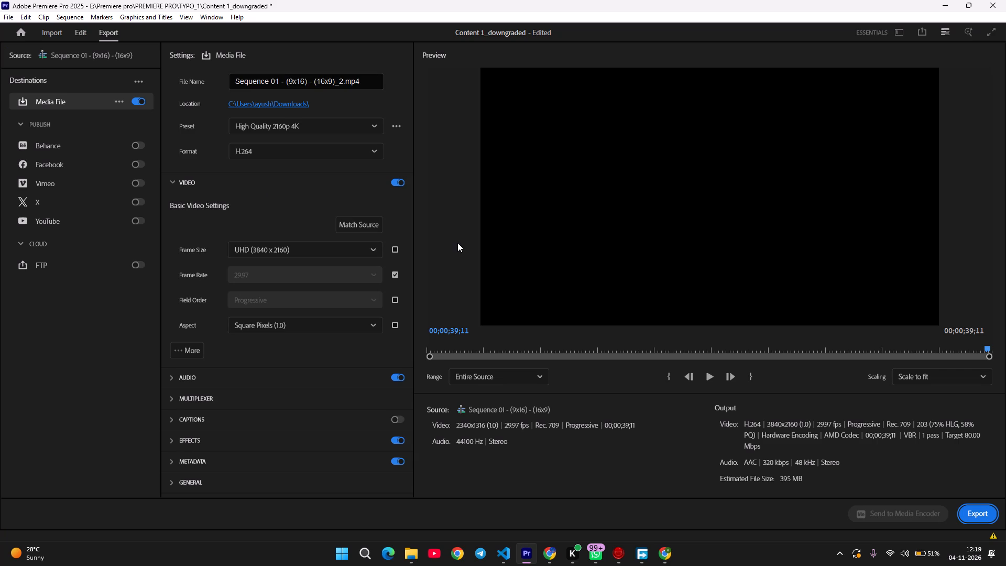
click(710, 379)
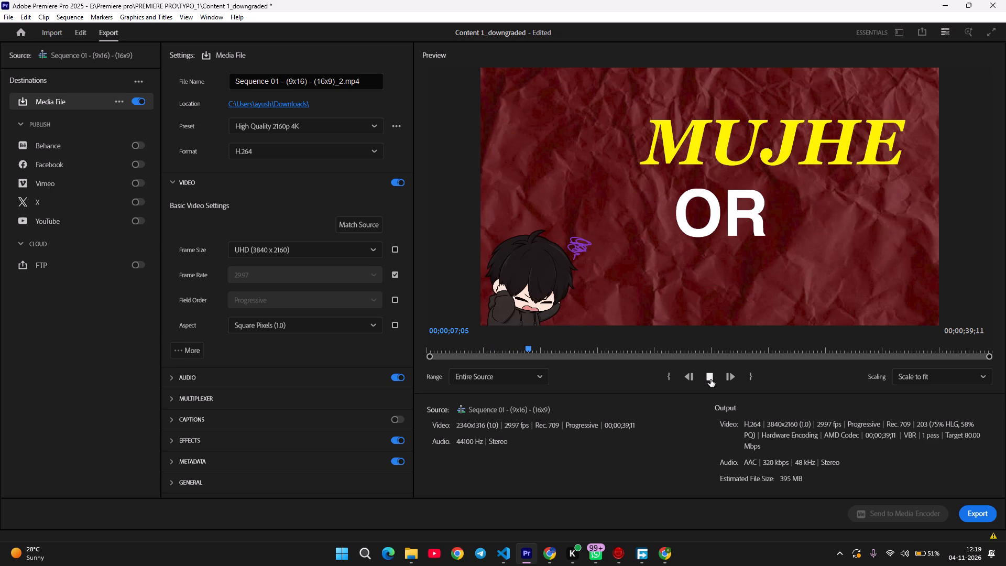
key(space)
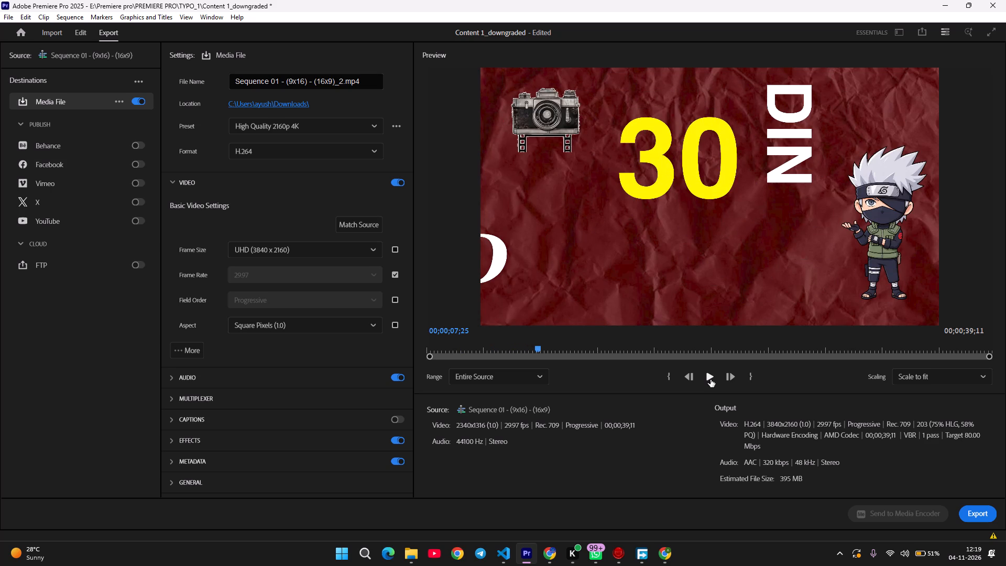
key(space)
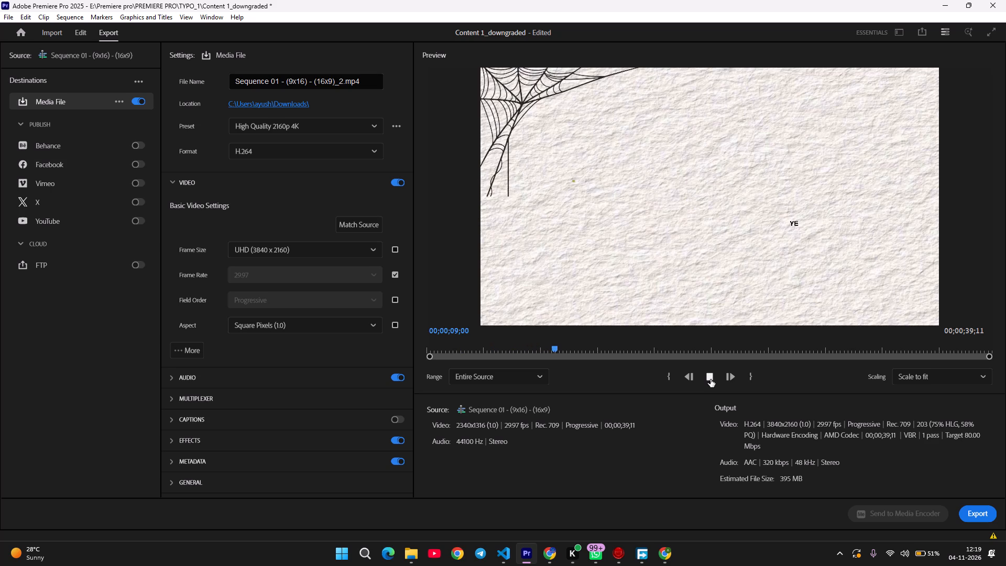
key(space)
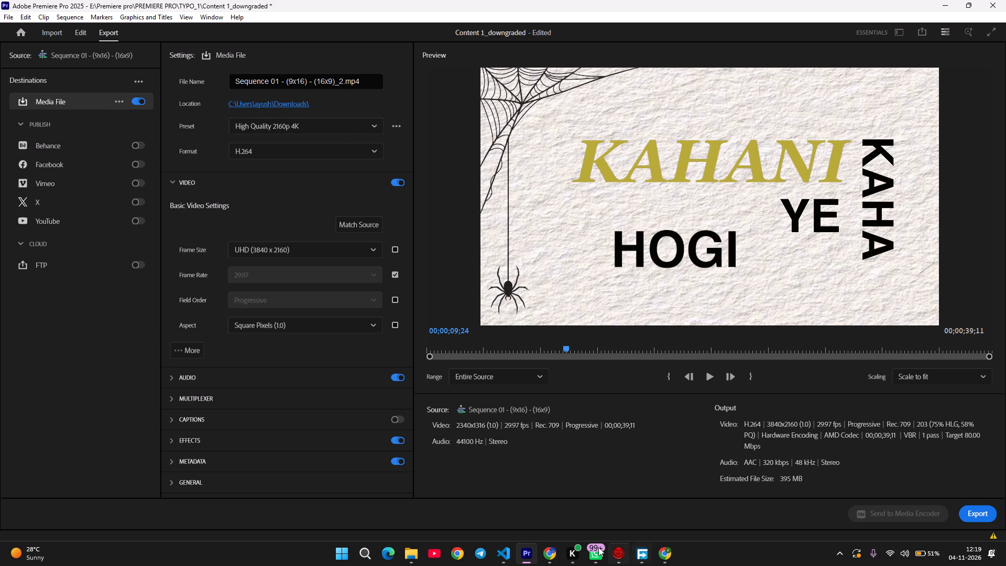
Switch to Google Drive in Chrome, dismiss the Gemini offer and upload Sequence 01 - (9x16) - (16x9)_1 from Downloads to the DAY 1_REBUILD folder.
click(660, 557)
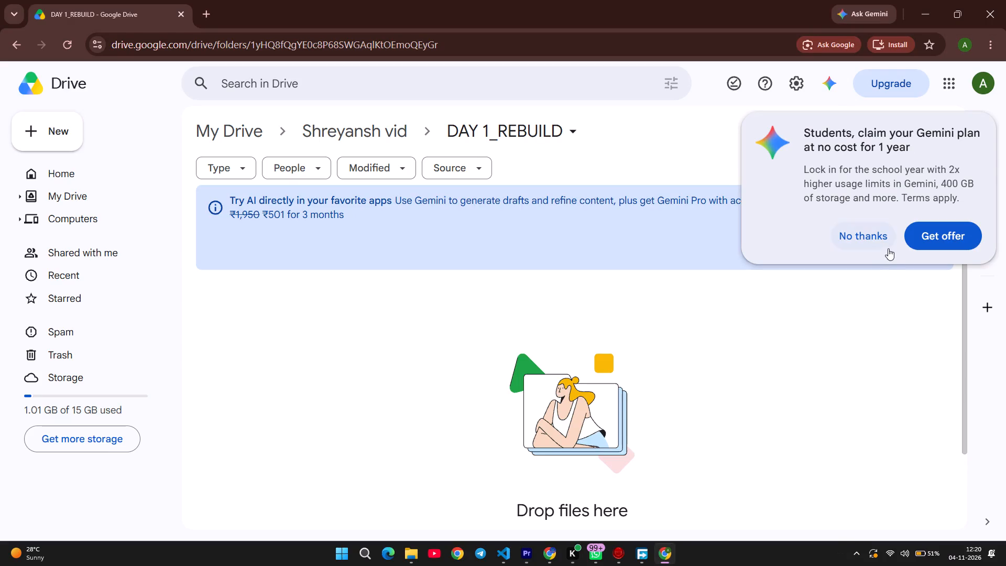
click(860, 228)
click(40, 140)
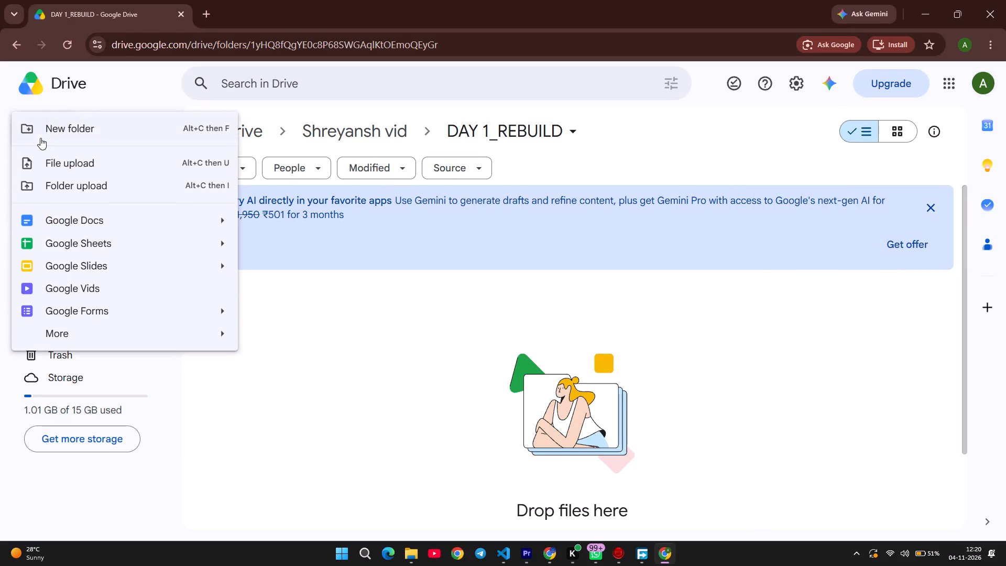
click(70, 171)
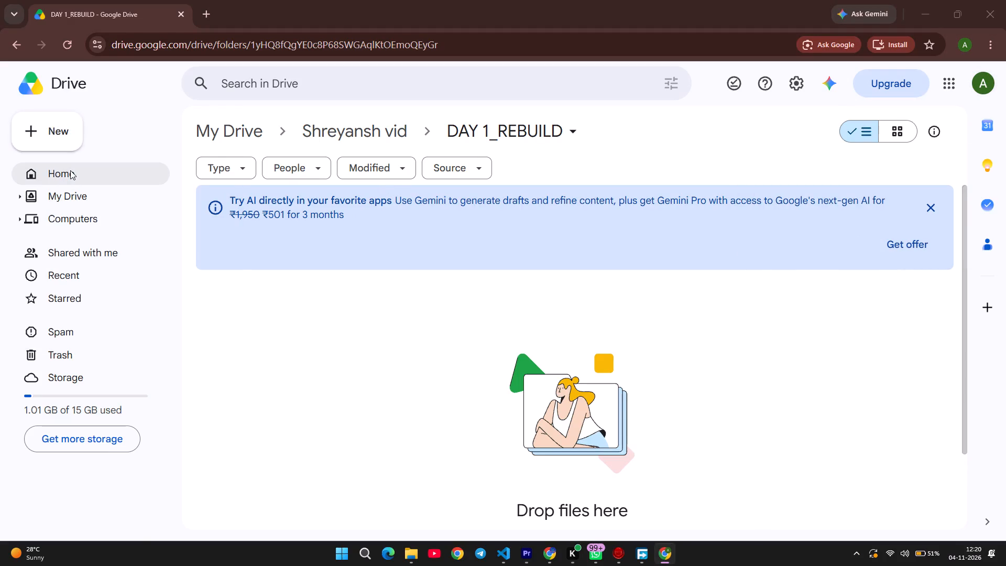
click(48, 162)
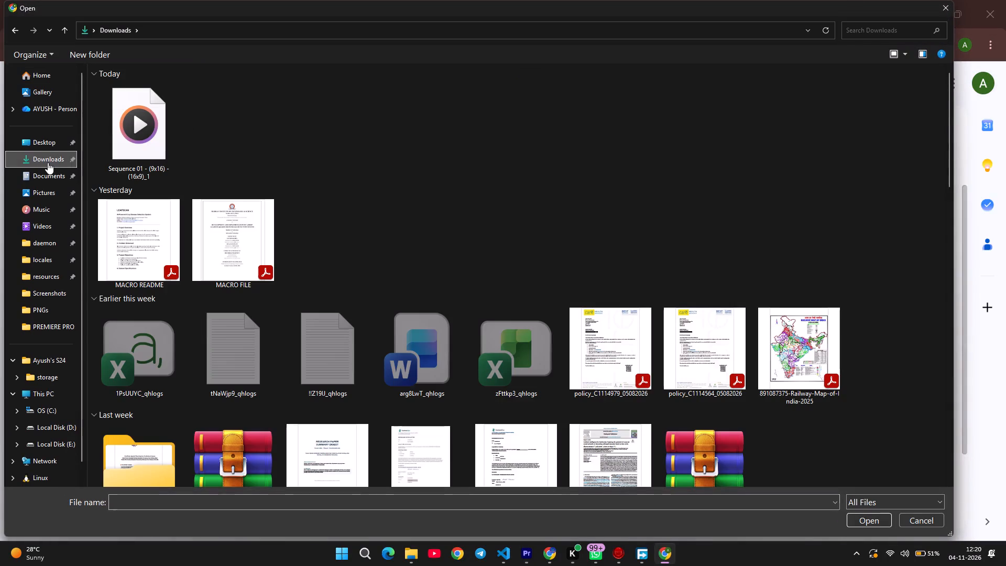
click(139, 144)
key(Return)
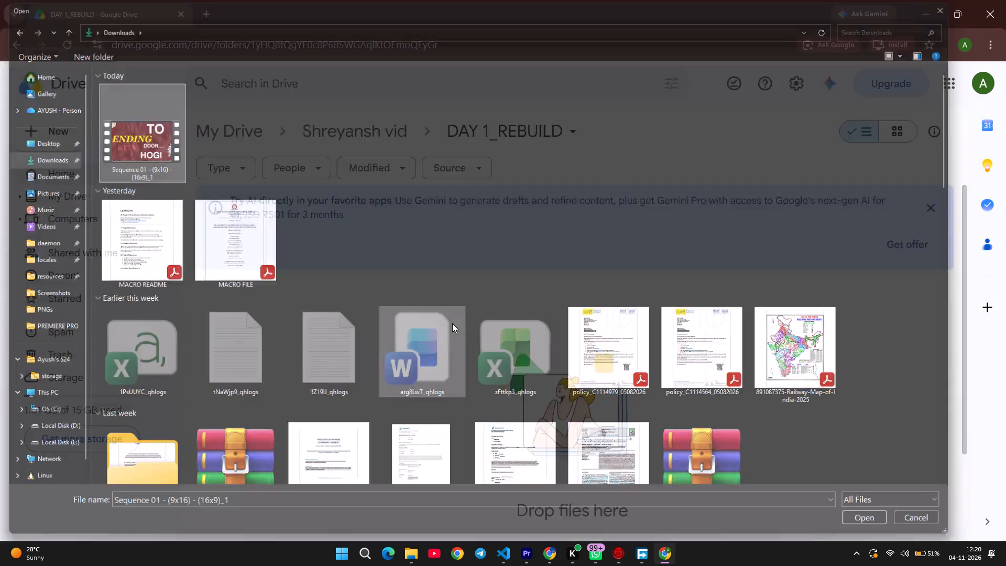
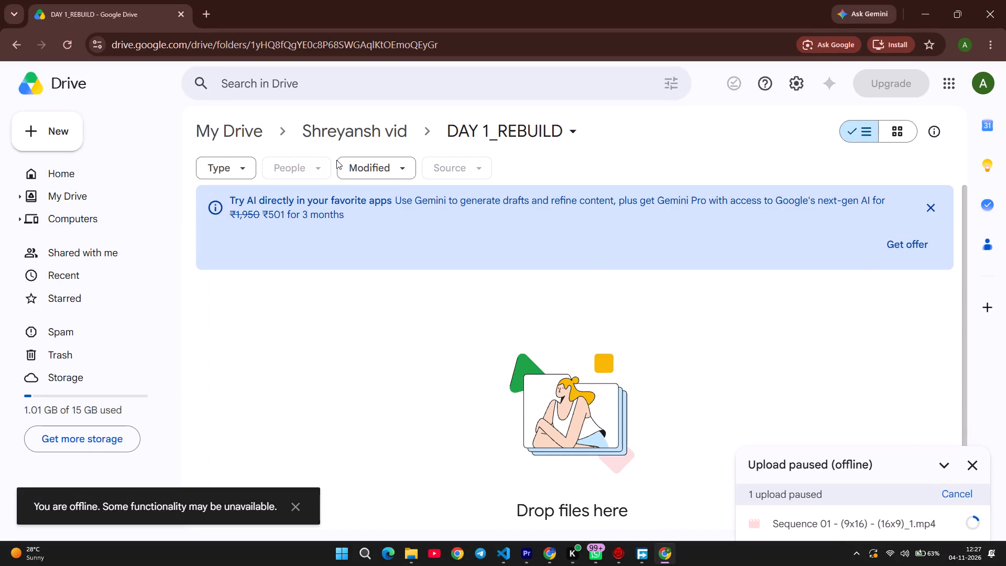
Check the network settings, reload the DAY 1_REBUILD folder page in Google Drive and dismiss the Gemini offer.
click(237, 86)
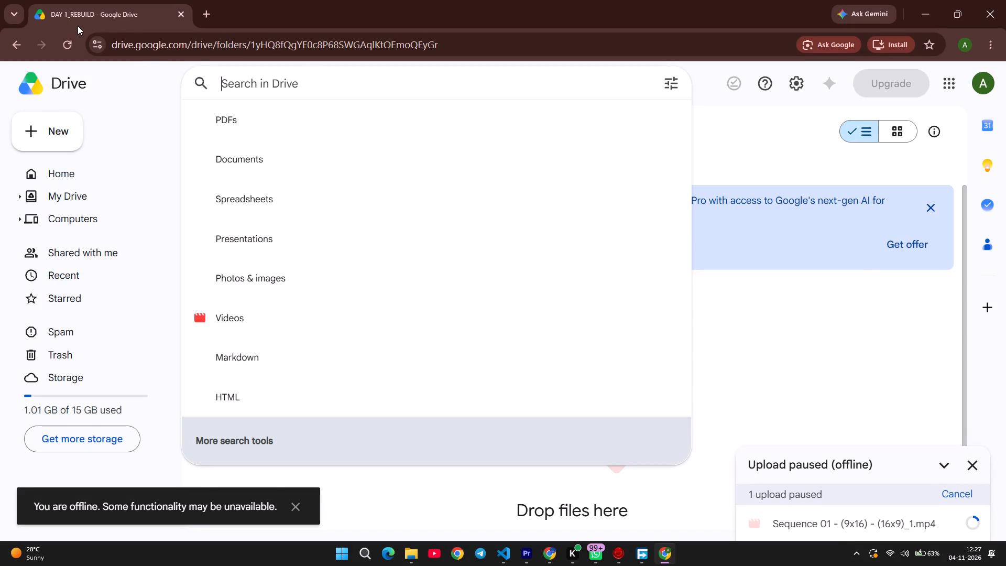
click(70, 39)
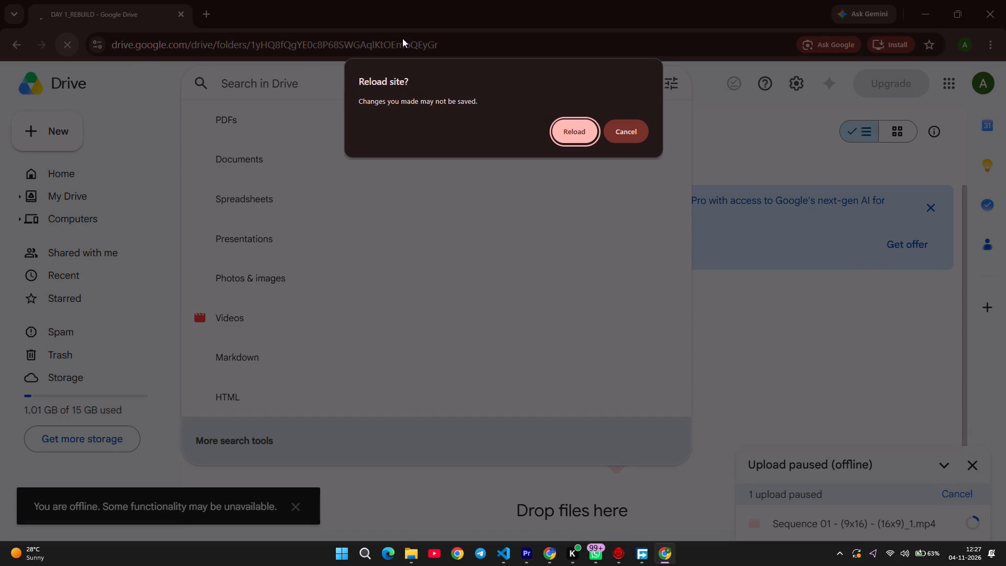
click(574, 125)
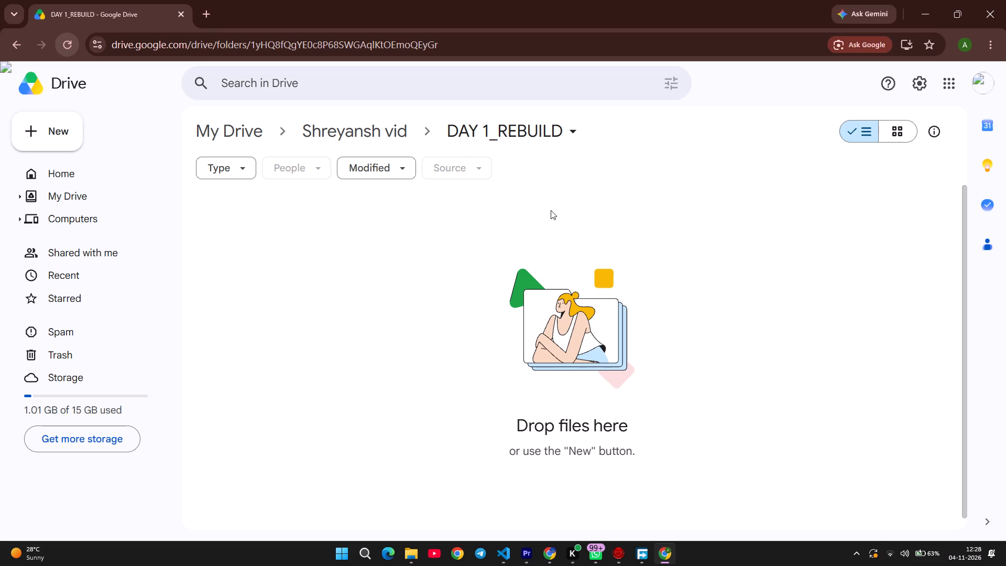
click(892, 551)
click(738, 540)
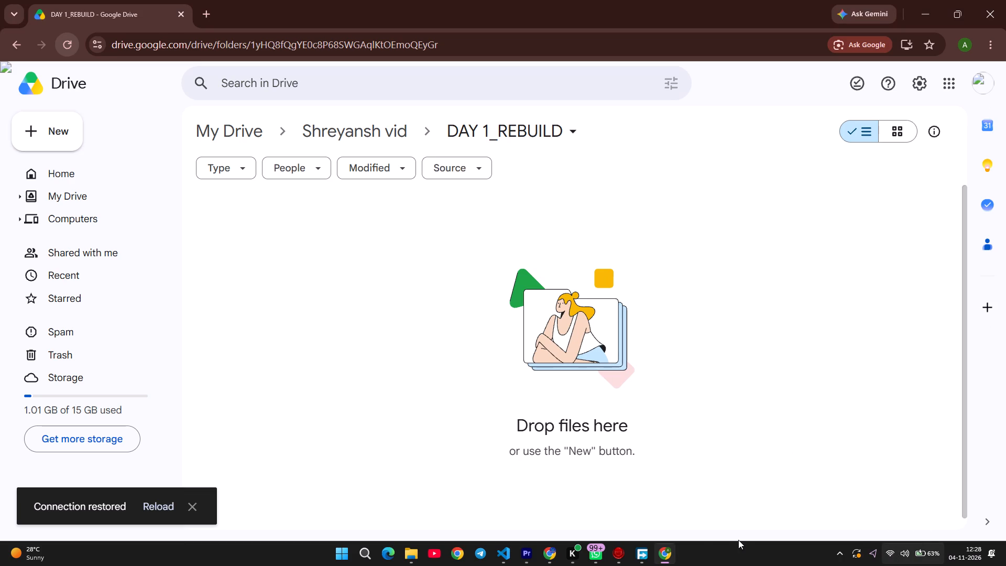
click(155, 506)
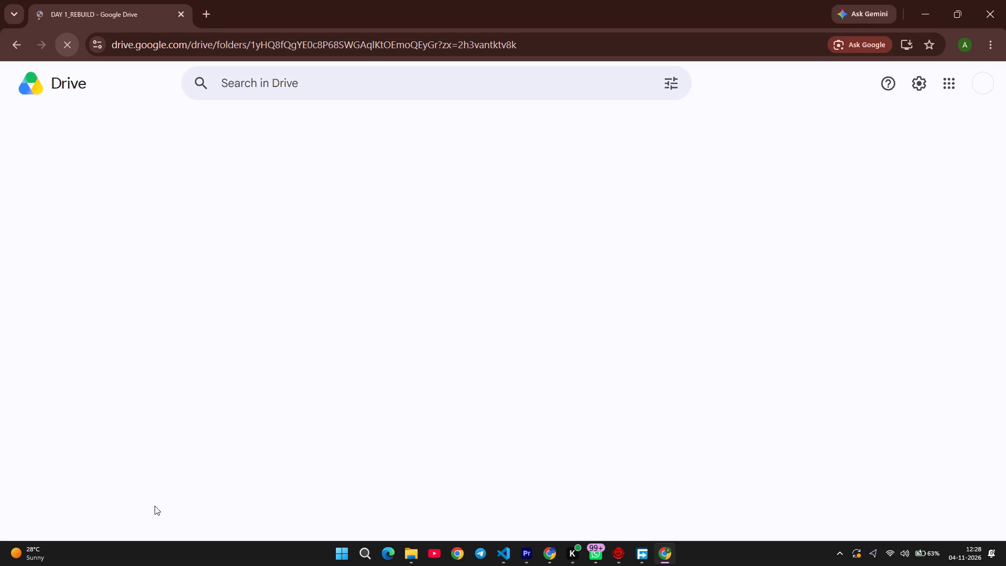
click(155, 506)
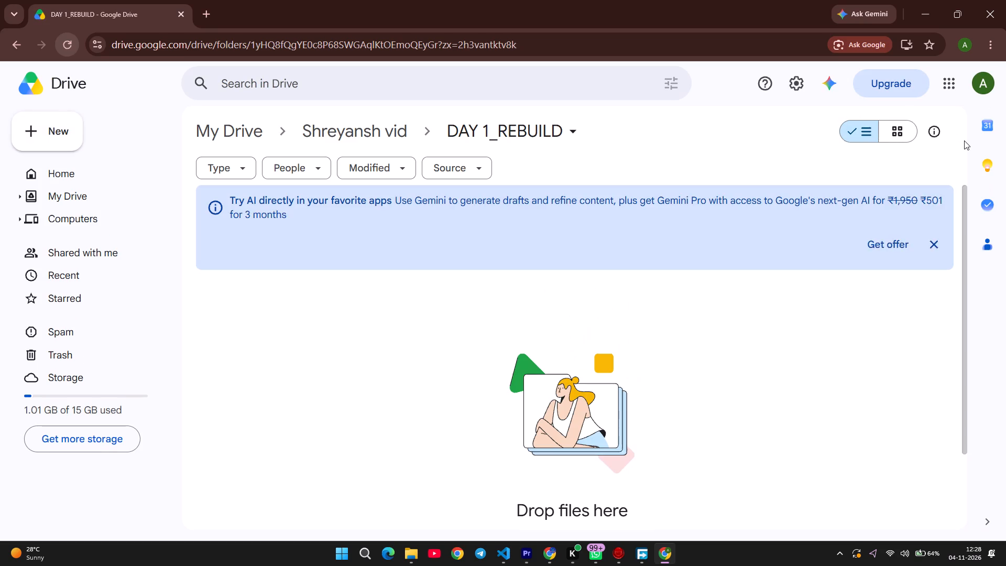
click(929, 214)
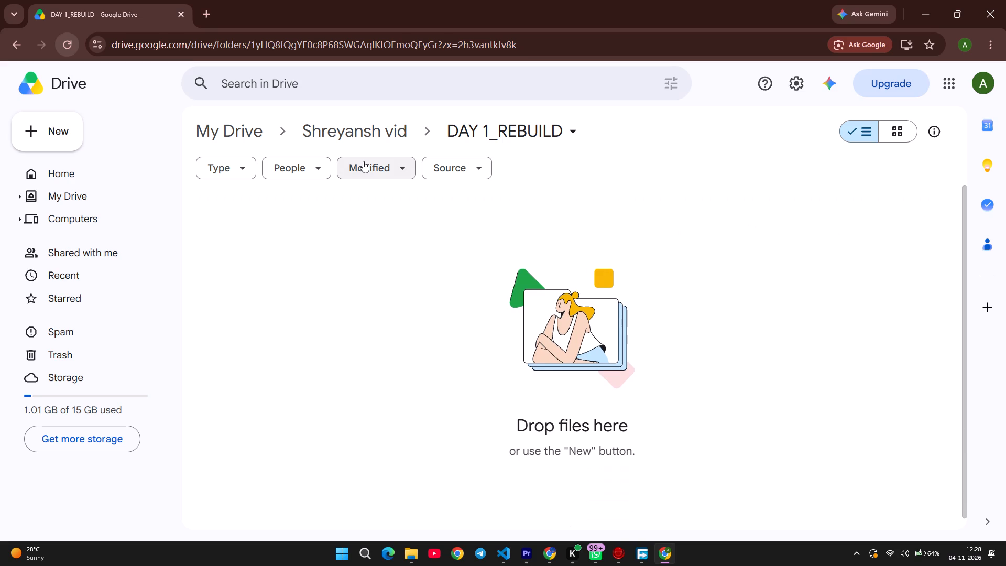
Go back to the parent Shreyansh vid folder and reopen the DAY 1_REBUILD folder.
click(479, 133)
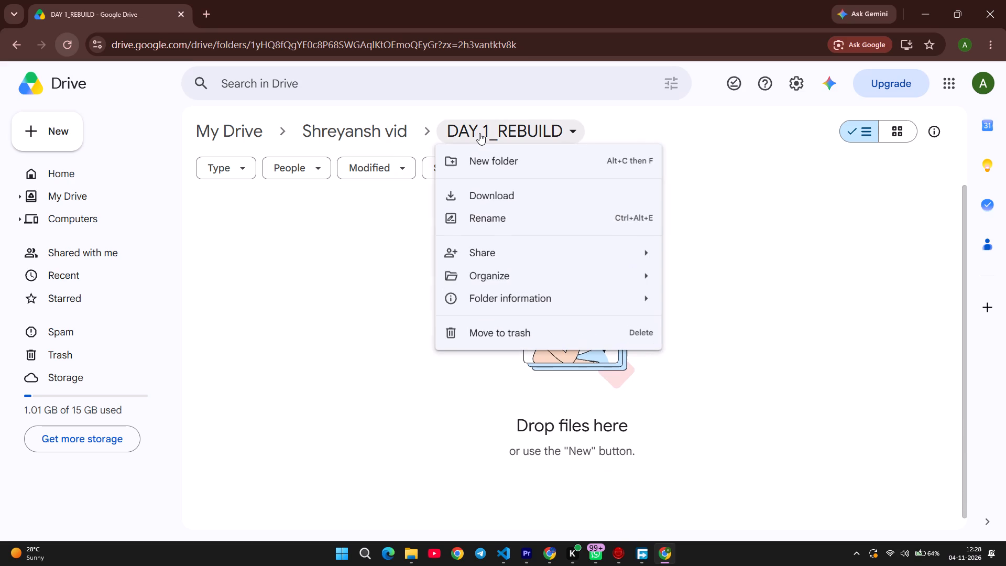
click(358, 129)
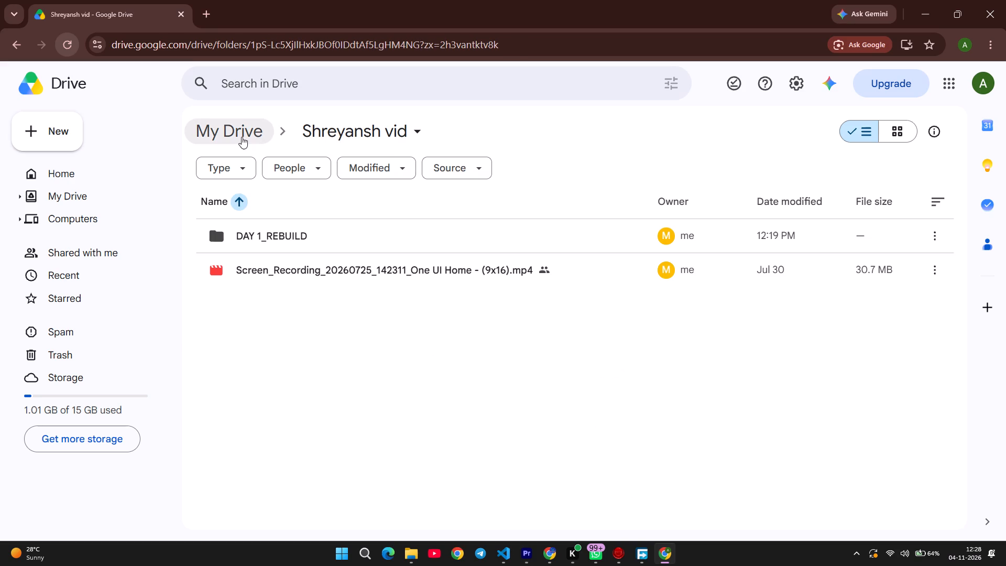
double_click(298, 228)
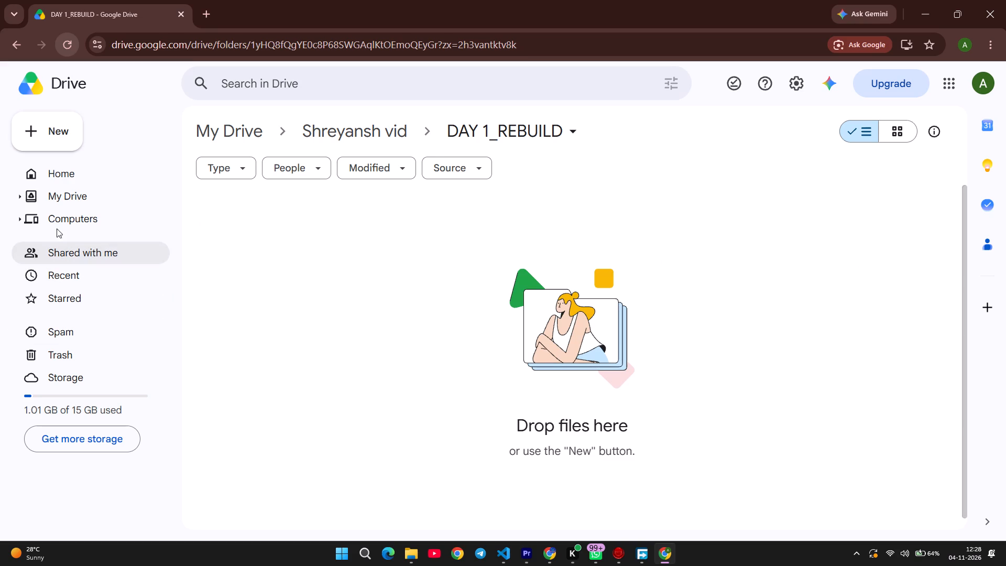
Upload the video Sequence 01 - (9x16) - (16x9)_1 from Downloads to the DAY 1_REBUILD folder again.
click(46, 135)
click(88, 159)
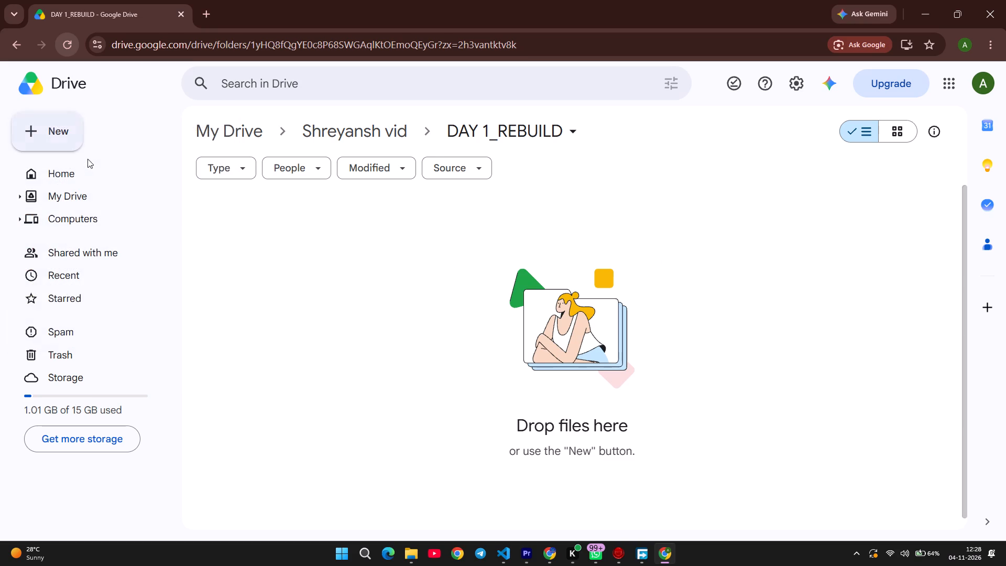
click(163, 148)
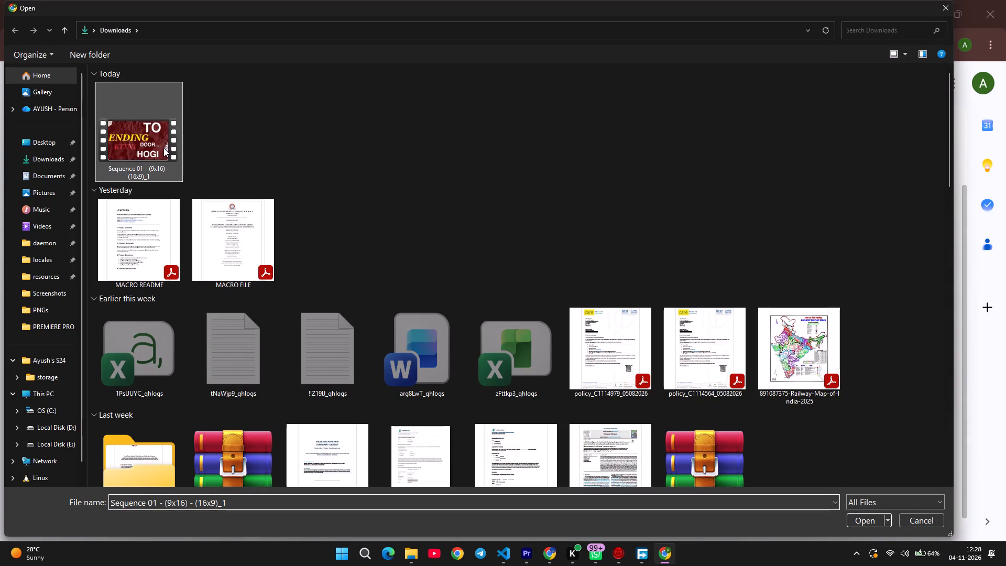
key(Return)
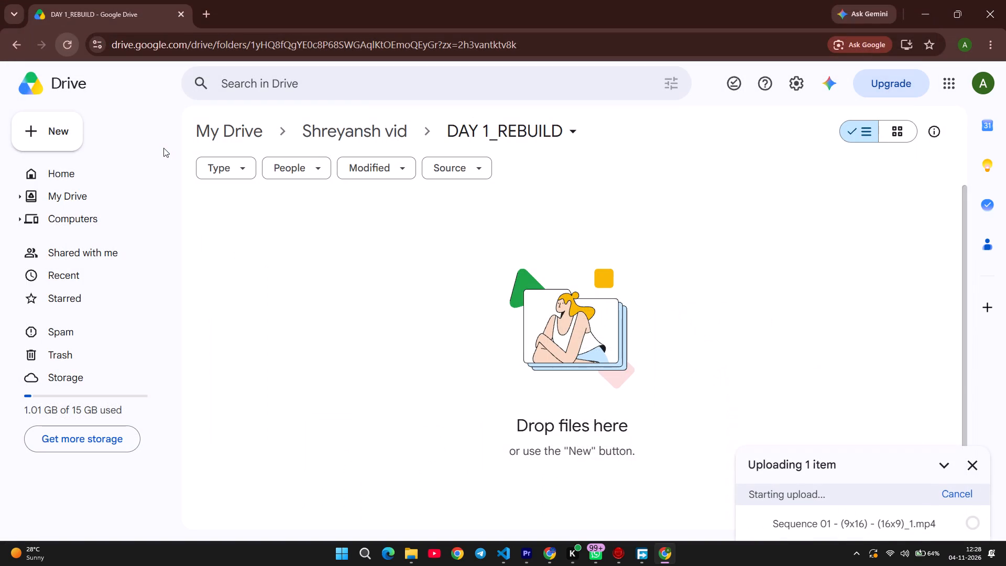